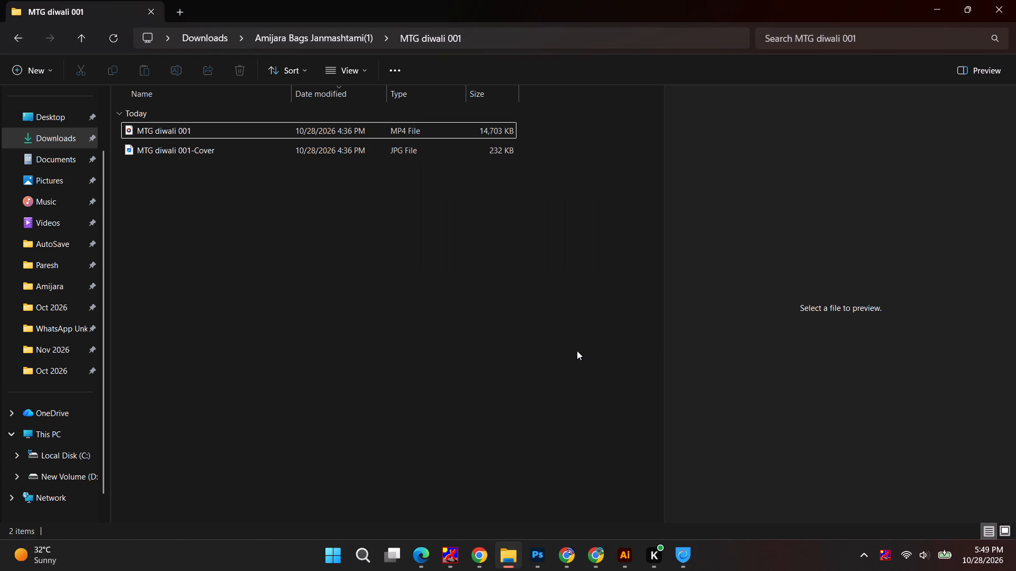
Switch to Chrome, resume the Inside Commando Training video on YouTube, and bring up the Traditional Diwali Greetings pin.
left_click(559, 551)
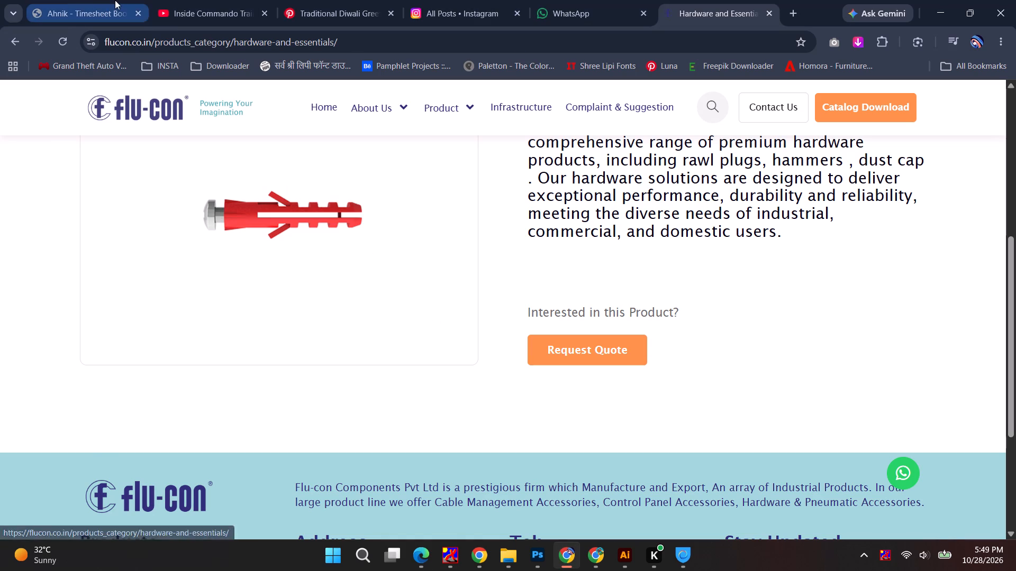
left_click(115, 0)
left_click(204, 0)
left_click(324, 299)
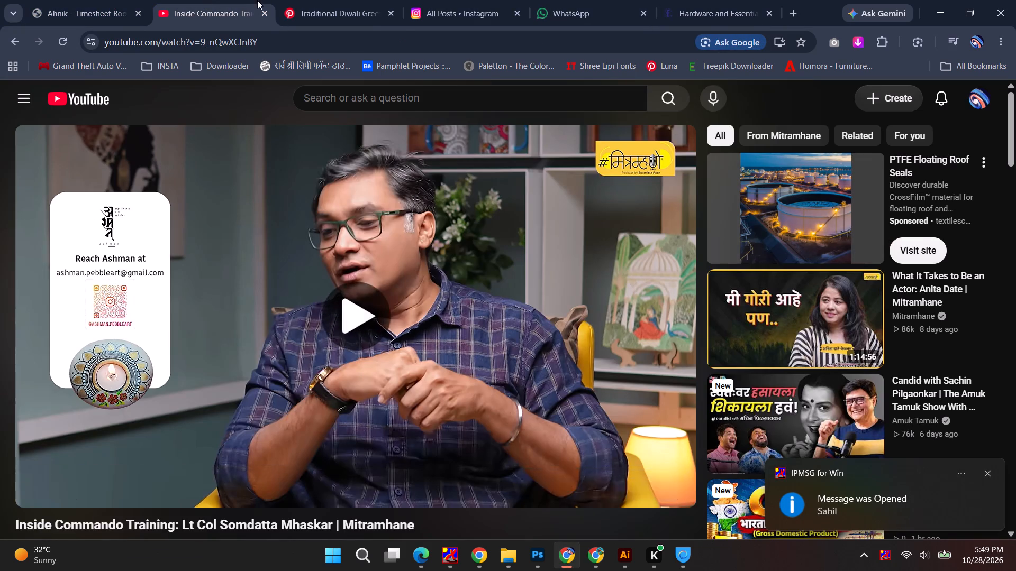
left_click(339, 0)
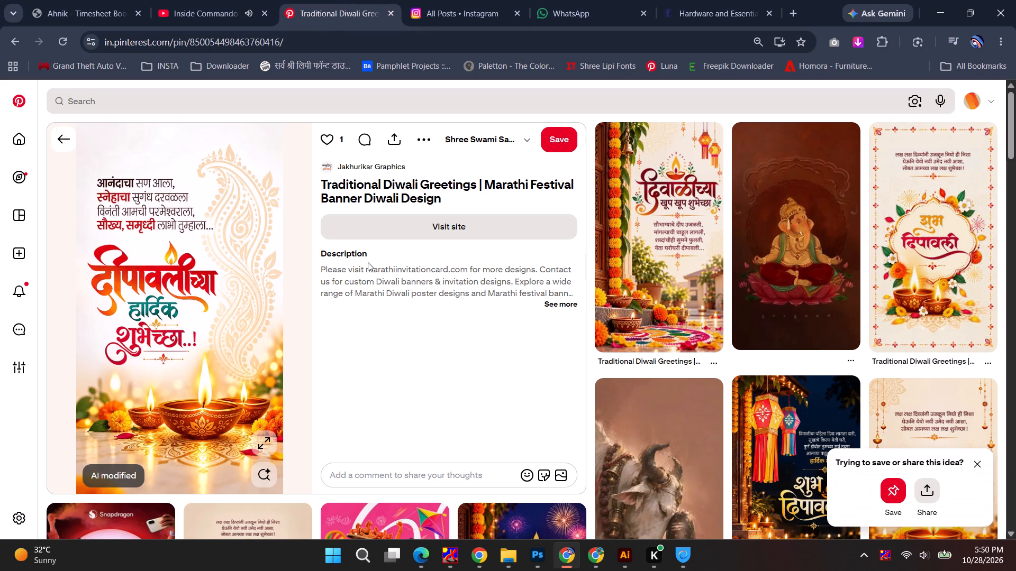
Switch to the Untitled-1 rocket and fireworks document in Photoshop.
key("alt+Tab")
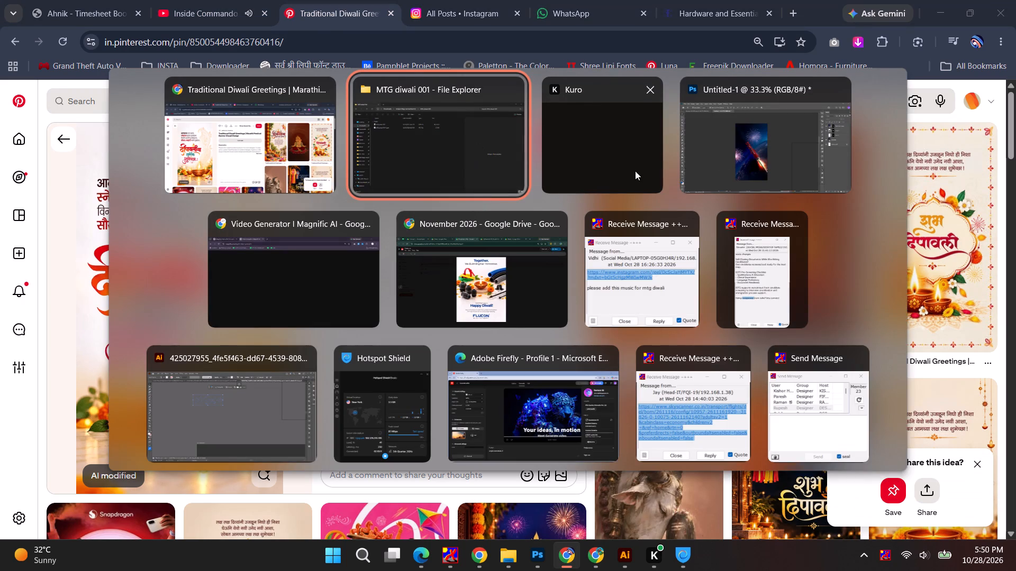
left_click(734, 161, "alt")
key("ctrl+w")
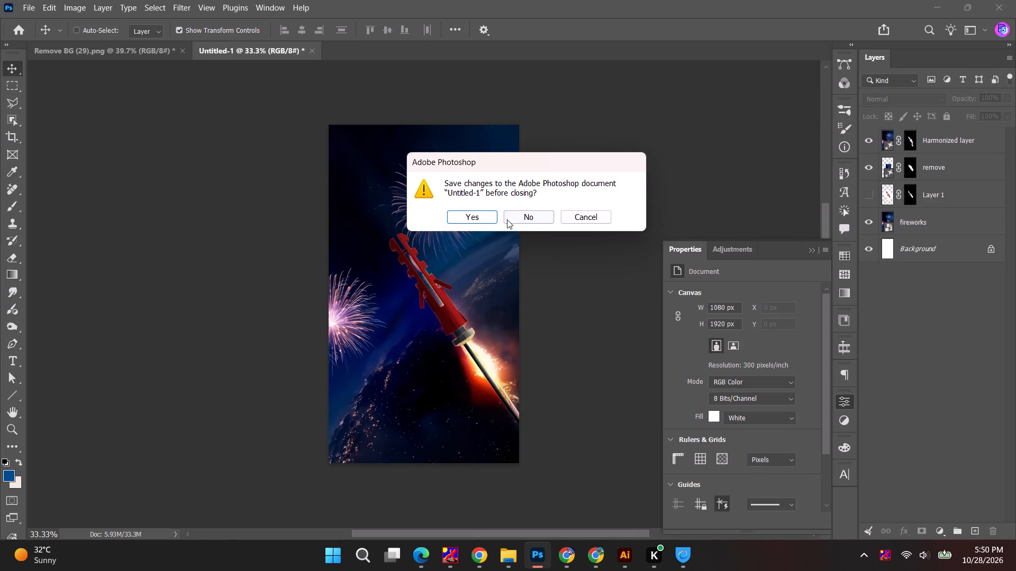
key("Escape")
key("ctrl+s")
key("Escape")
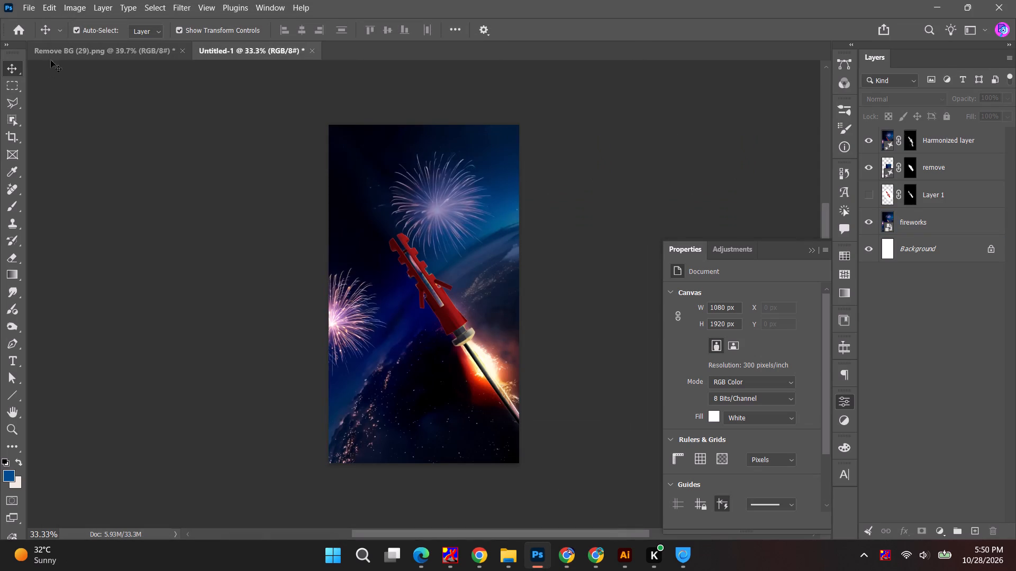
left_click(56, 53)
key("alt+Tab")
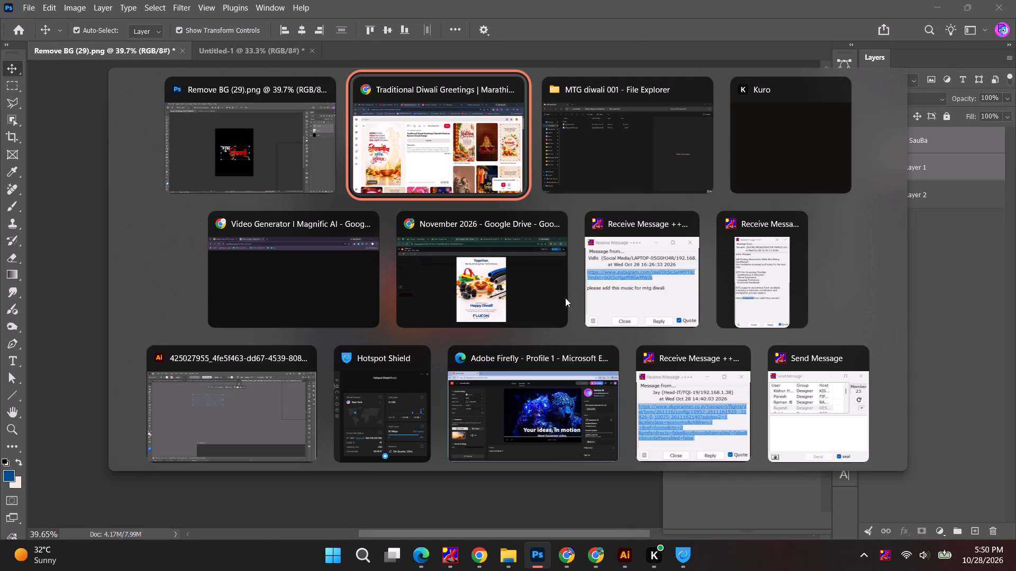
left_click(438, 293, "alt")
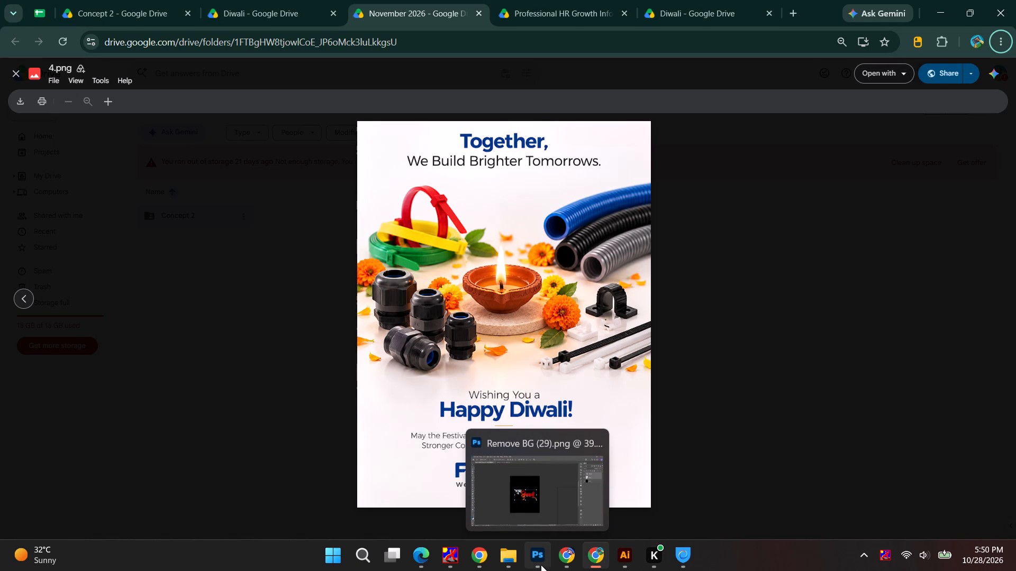
Launch CapCut from the installed Creativity apps.
left_click(330, 549)
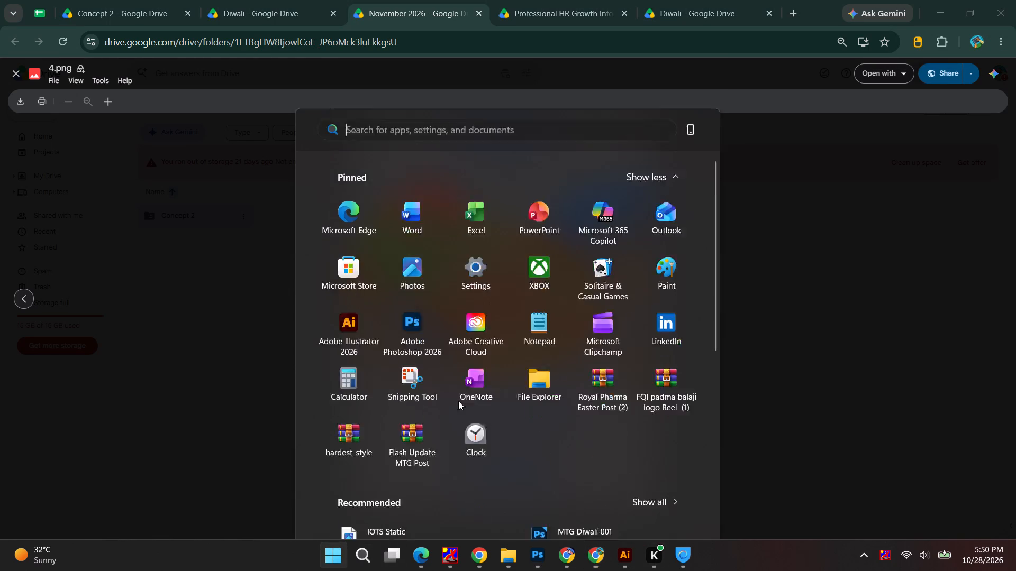
scroll(422, 404, "down", 6)
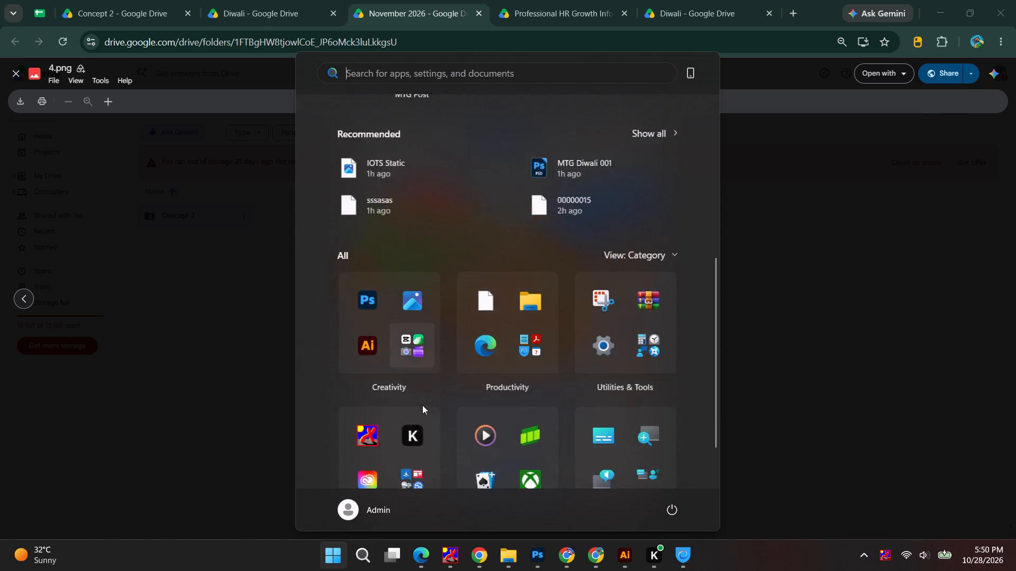
scroll(415, 423, "down", 3)
scroll(459, 386, "up", 3)
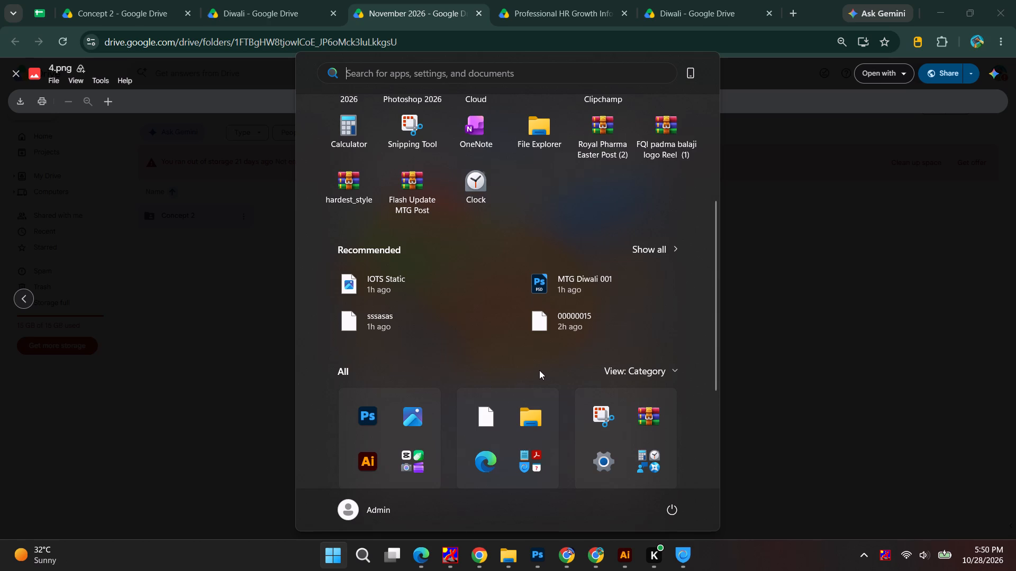
scroll(462, 323, "down", 7)
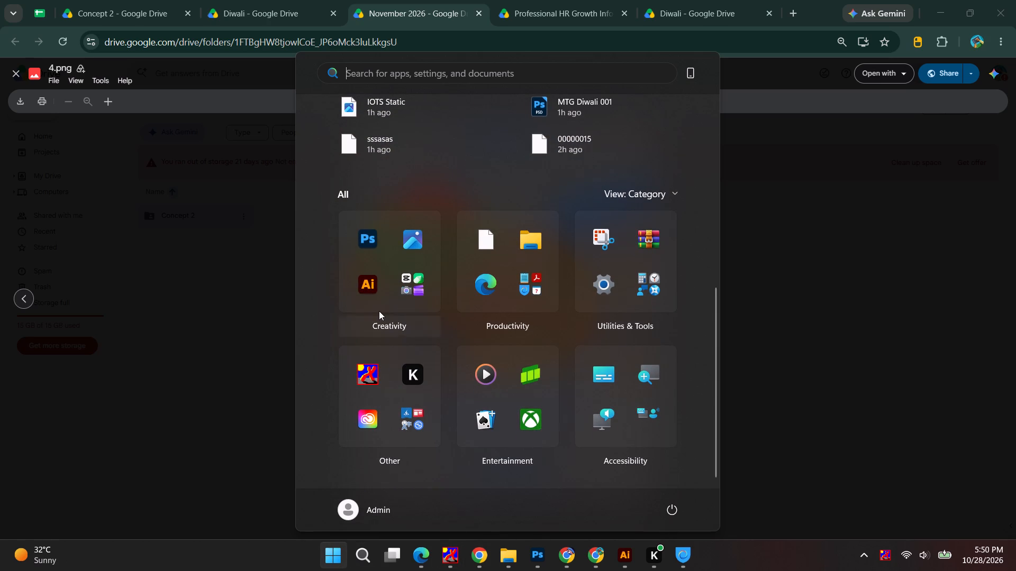
left_click(409, 278)
left_click(606, 254)
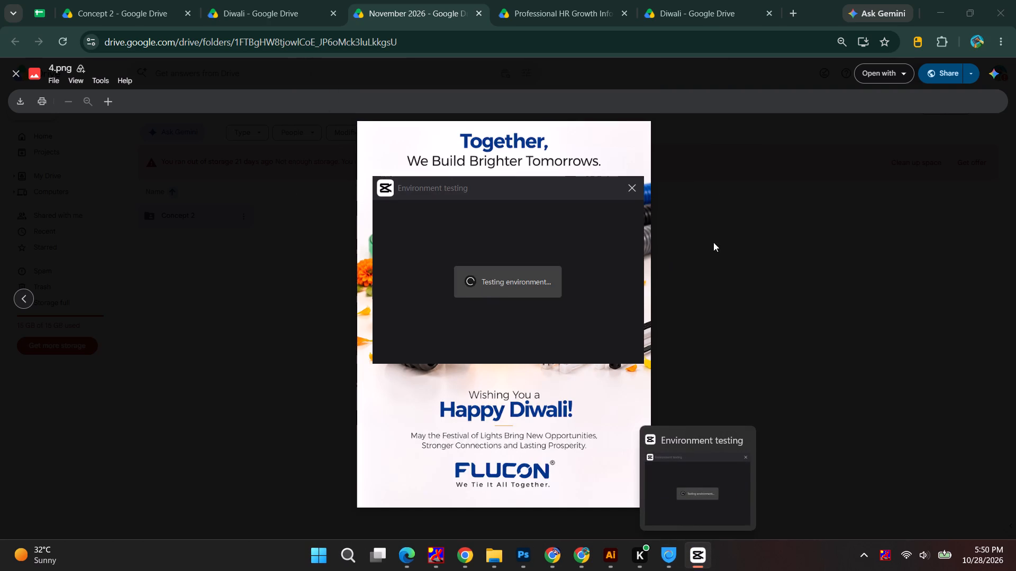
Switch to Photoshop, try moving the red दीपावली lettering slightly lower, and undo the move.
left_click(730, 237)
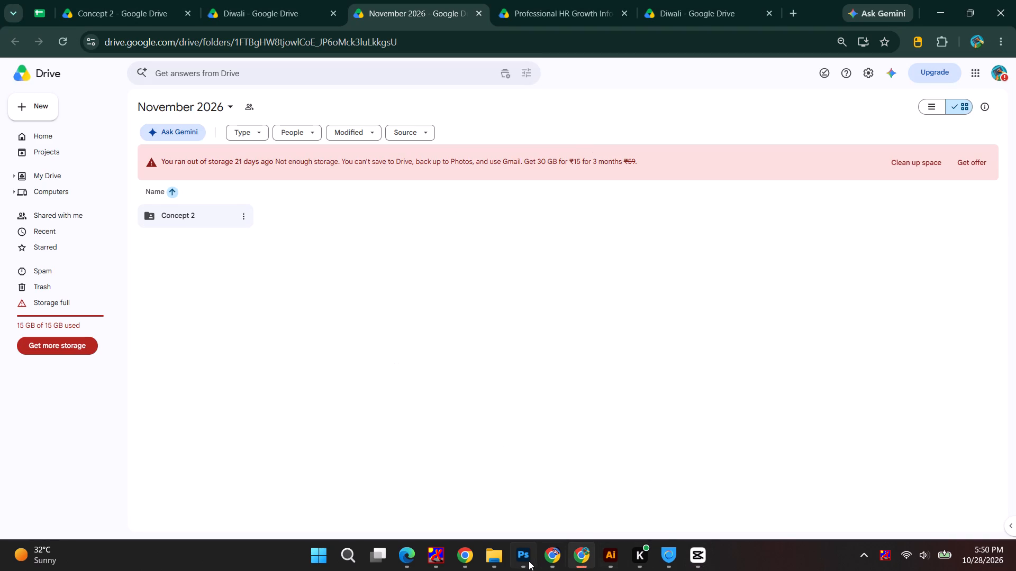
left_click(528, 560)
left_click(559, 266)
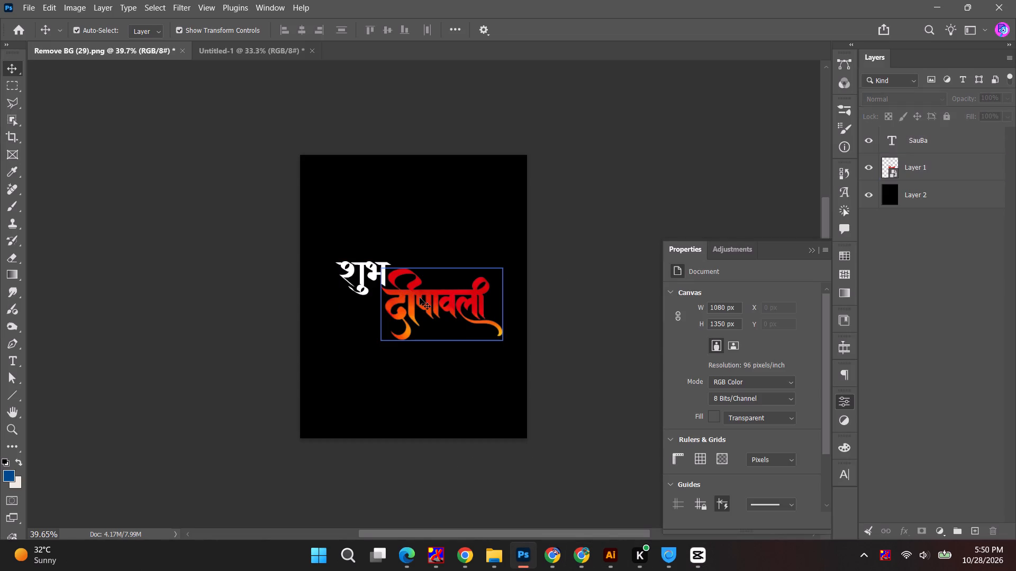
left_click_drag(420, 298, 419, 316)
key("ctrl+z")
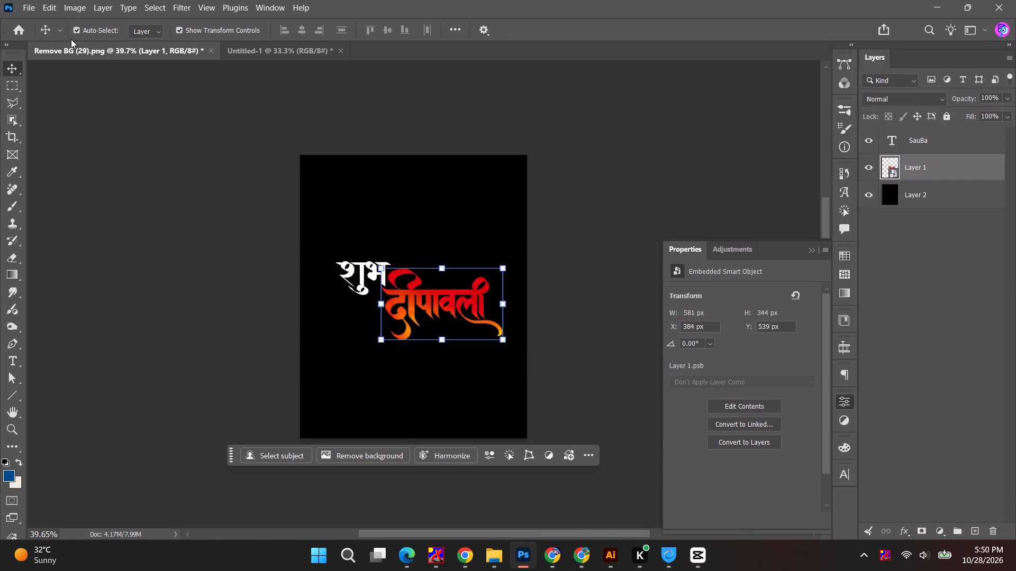
Open the recent MTG Diwali 001 PSD file.
left_click(70, 45)
left_click(71, 48)
left_click(269, 49)
left_click(26, 33)
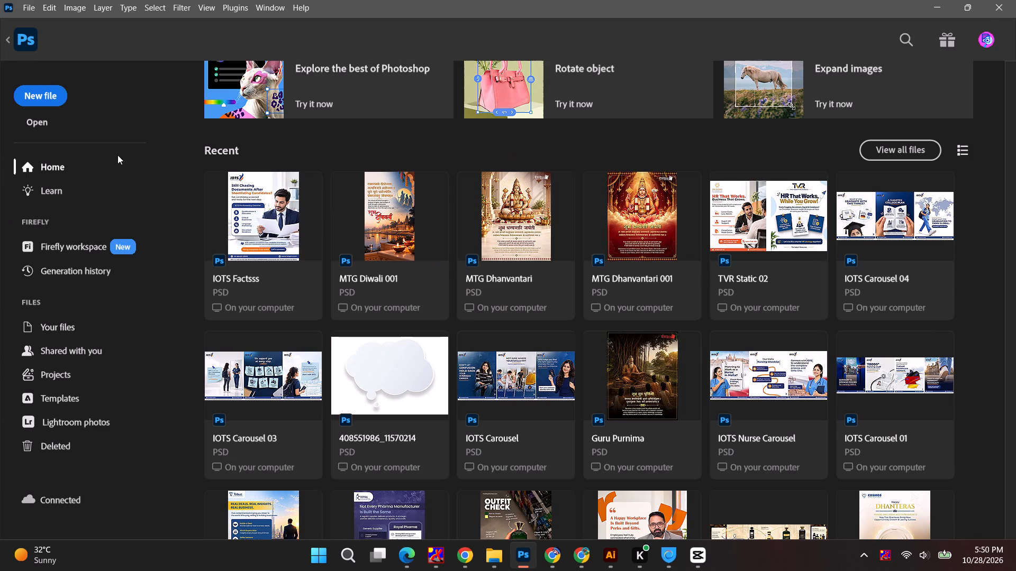
left_click(385, 233)
Examine the Diwali poster's Sanskrit verse, English message, divider and शुभ दीपावली title layout.
scroll(365, 275, "up", 4, "alt")
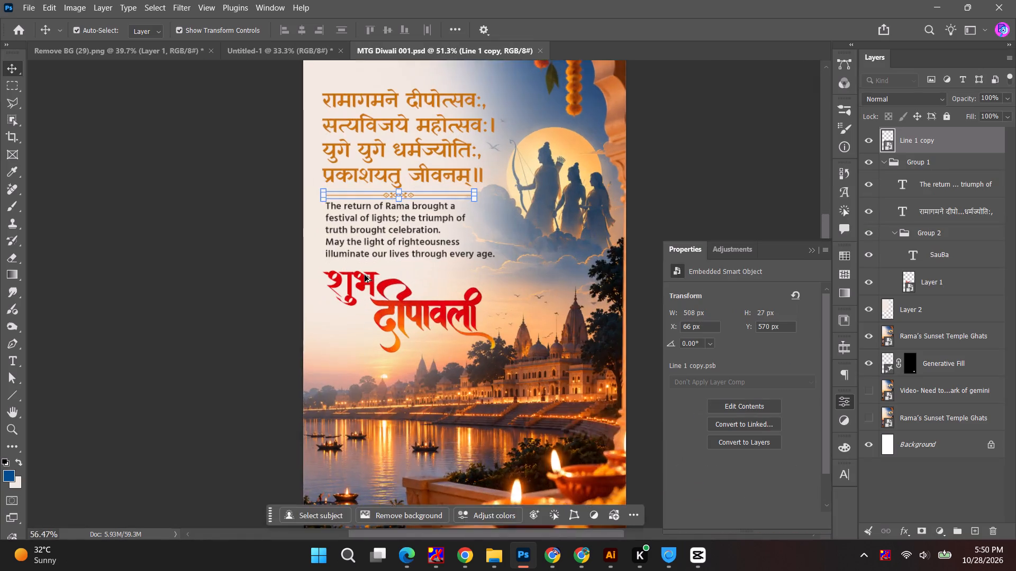
scroll(365, 275, "up", 7, "alt")
left_click(425, 224)
left_click(418, 114)
scroll(418, 114, "down", 6, "alt")
key("space")
key("space")
left_click_drag(265, 174, 239, 283)
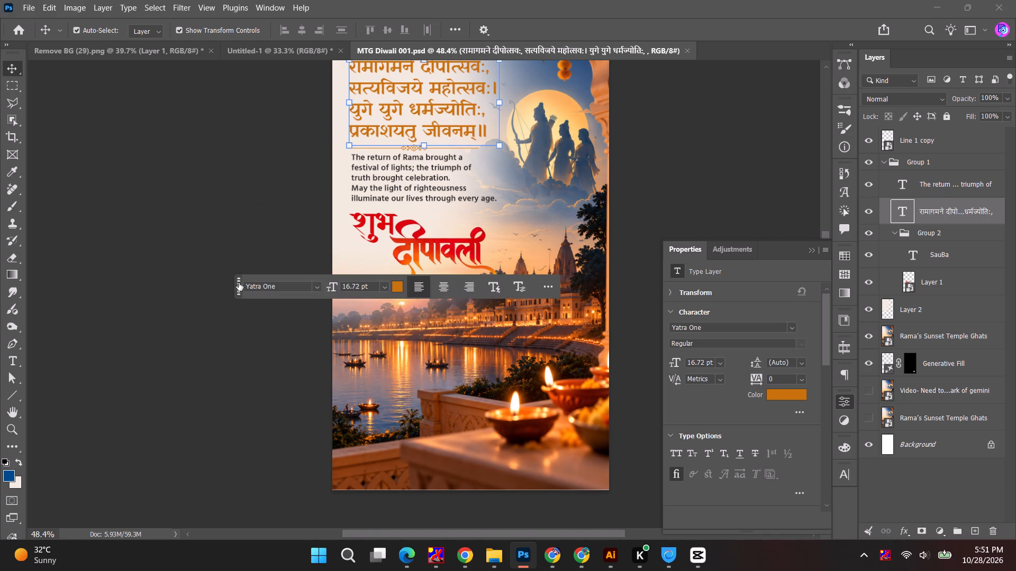
Switch to CapCut, dismiss the environment test, and open the MTG diwali project.
key("alt+Tab")
left_click(592, 146, "alt")
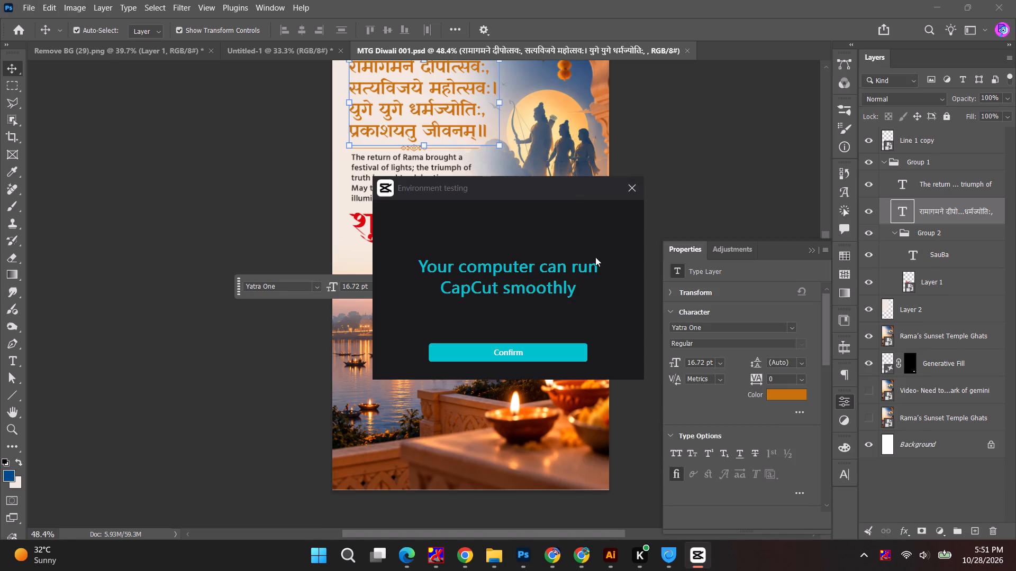
left_click(625, 185)
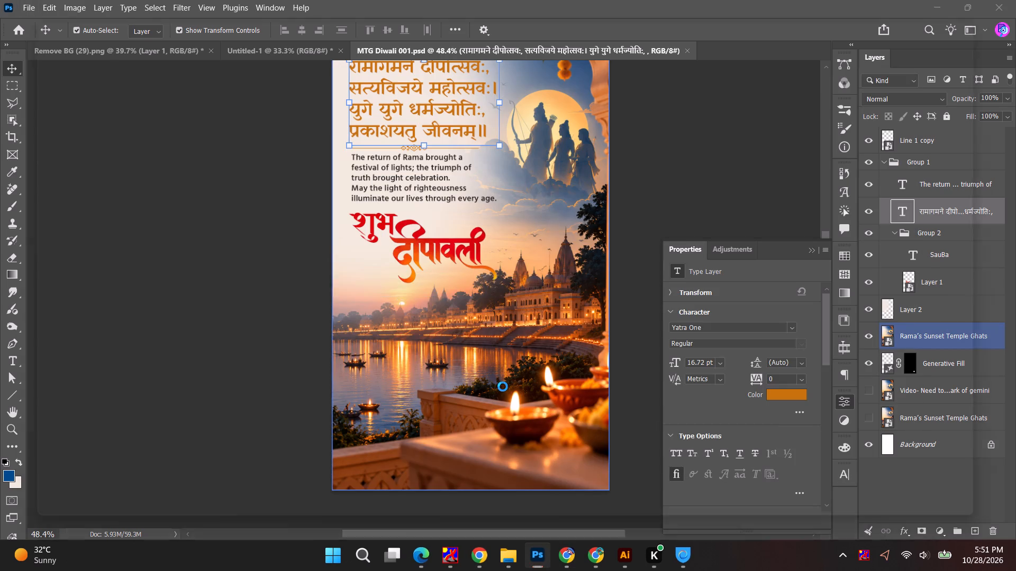
scroll(358, 435, "down", 4)
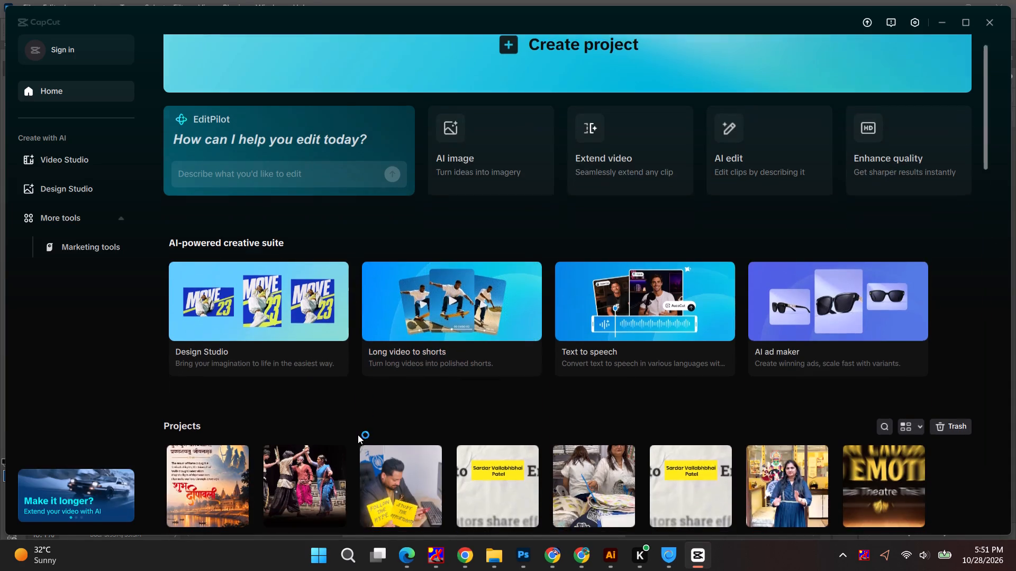
left_click(201, 420)
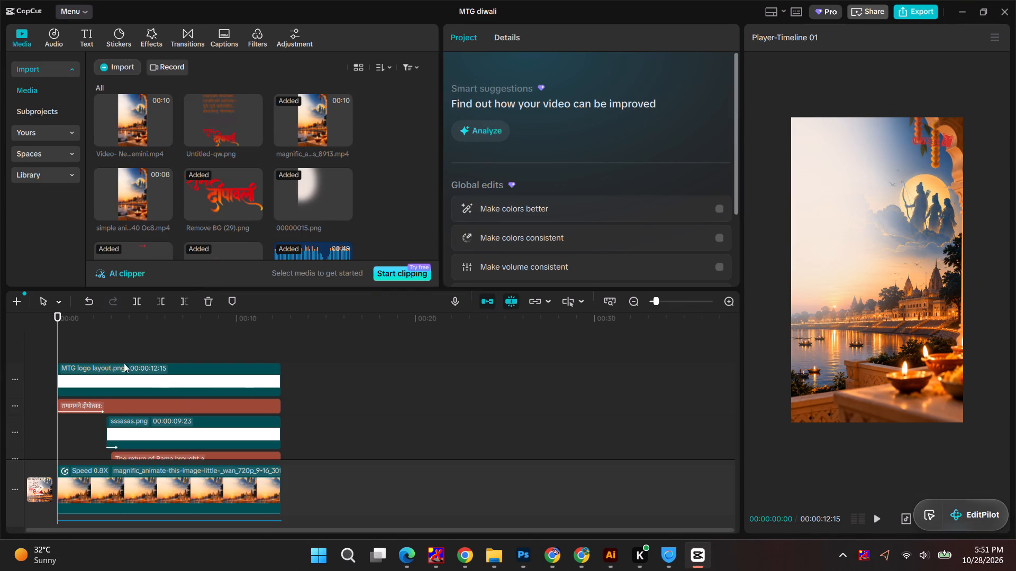
Go to about 9 seconds in the timeline and check which clips hold the logo, divider and दीपावली title.
left_click_drag(56, 312, 216, 314)
left_click(867, 291)
left_click(831, 286)
left_click(842, 287)
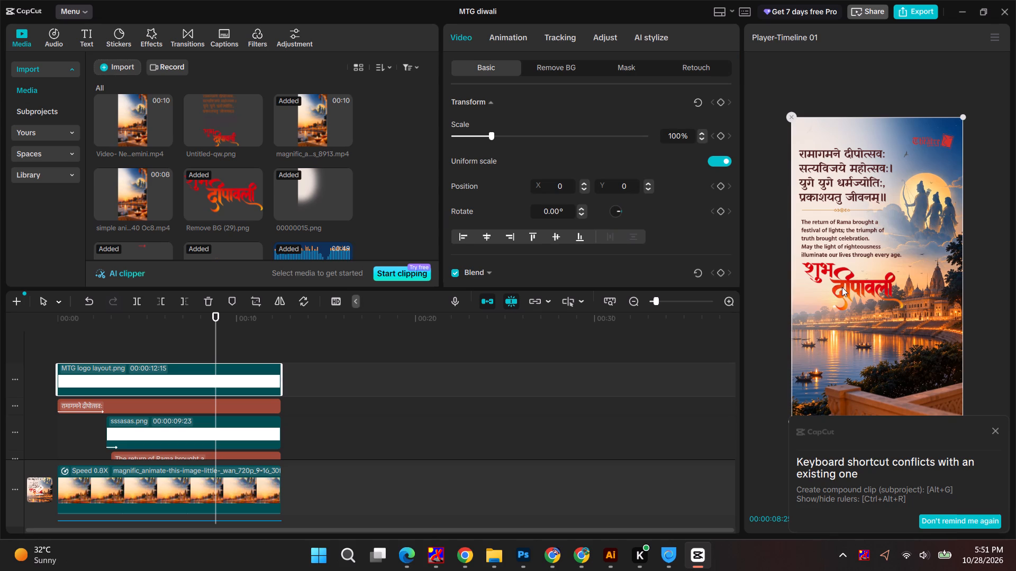
scroll(899, 318, "down", 5)
left_click(762, 284)
scroll(257, 375, "down", 4)
left_click(225, 406)
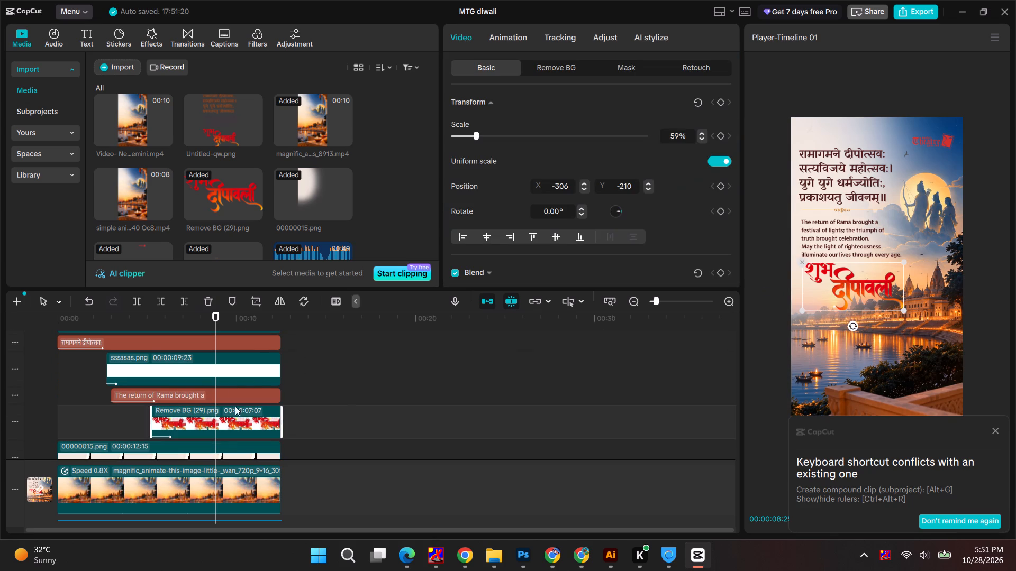
left_click(839, 232, "shift")
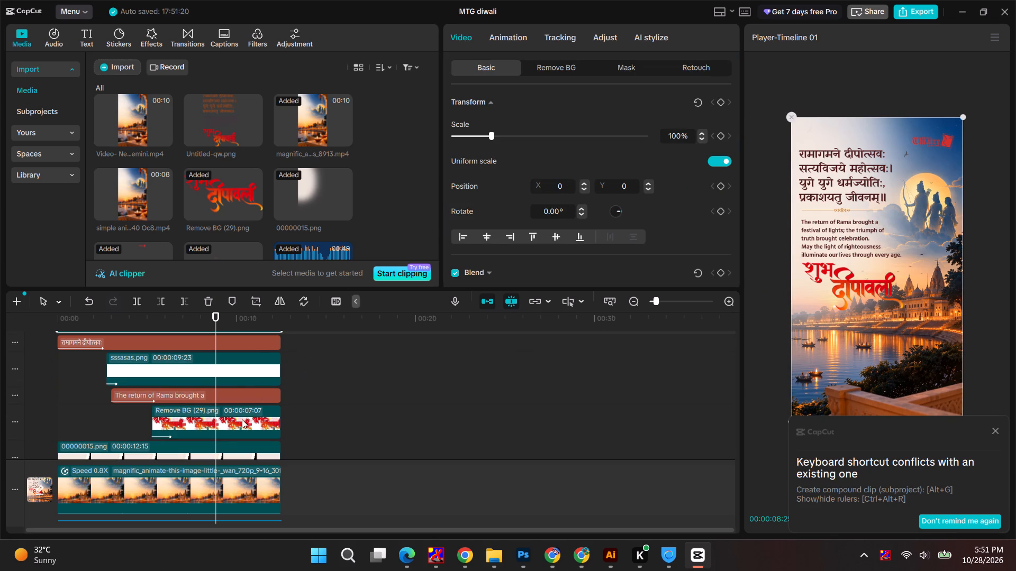
Select the logo, Sanskrit verse, sssasas.png, English message and Remove BG (29).png clips together and scale them down slightly.
left_click(242, 419)
left_click(234, 393, "ctrl")
left_click(242, 371, "ctrl")
left_click(250, 340, "ctrl")
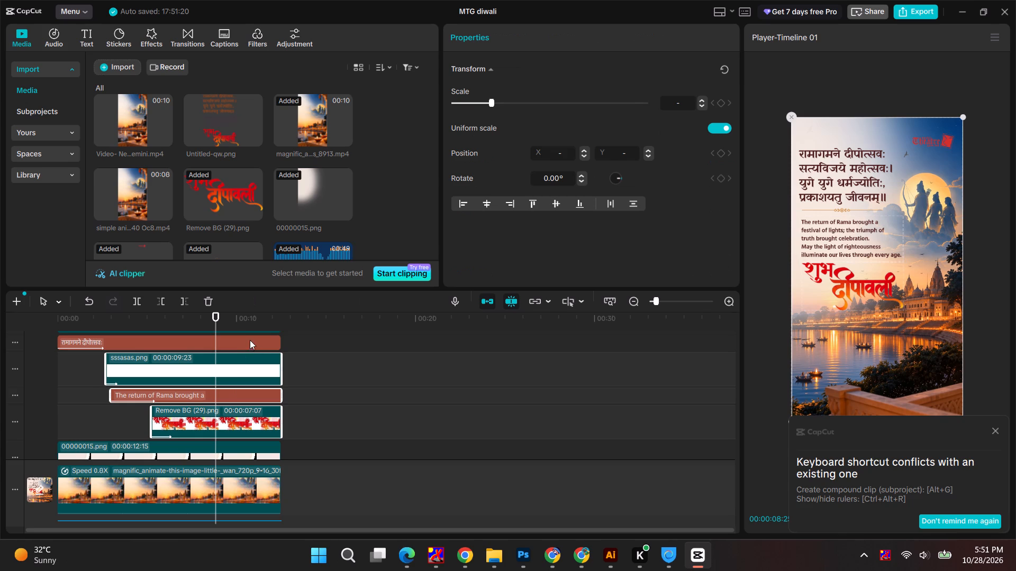
scroll(253, 370, "up", 2)
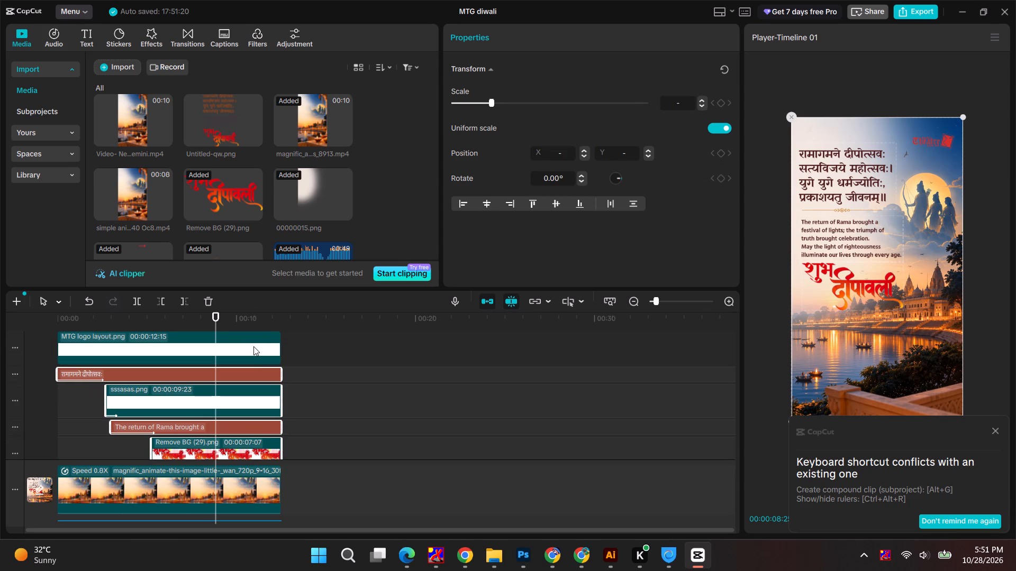
left_click(253, 346, "ctrl")
scroll(304, 431, "down", 4)
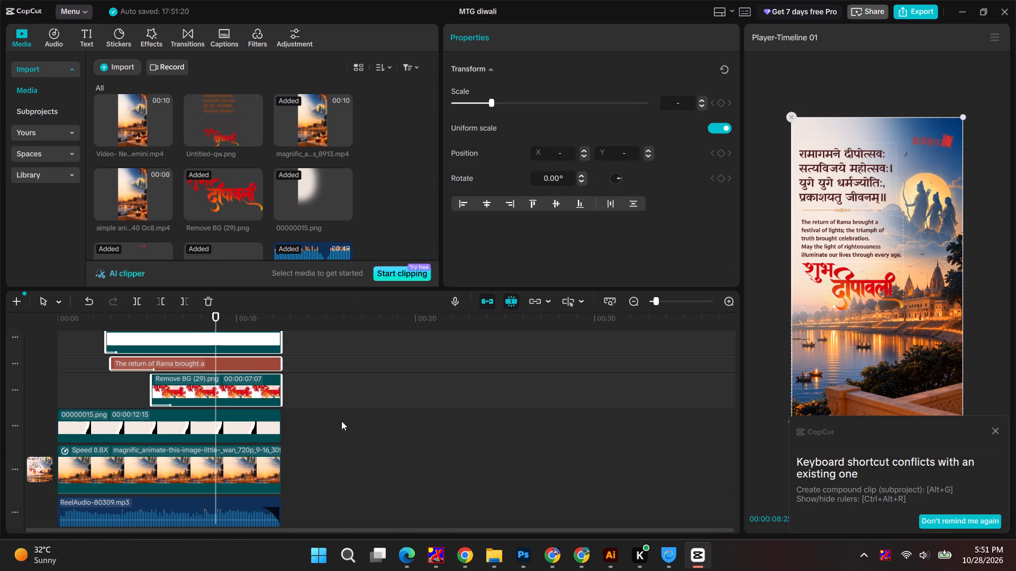
left_click_drag(960, 114, 936, 125, "shift")
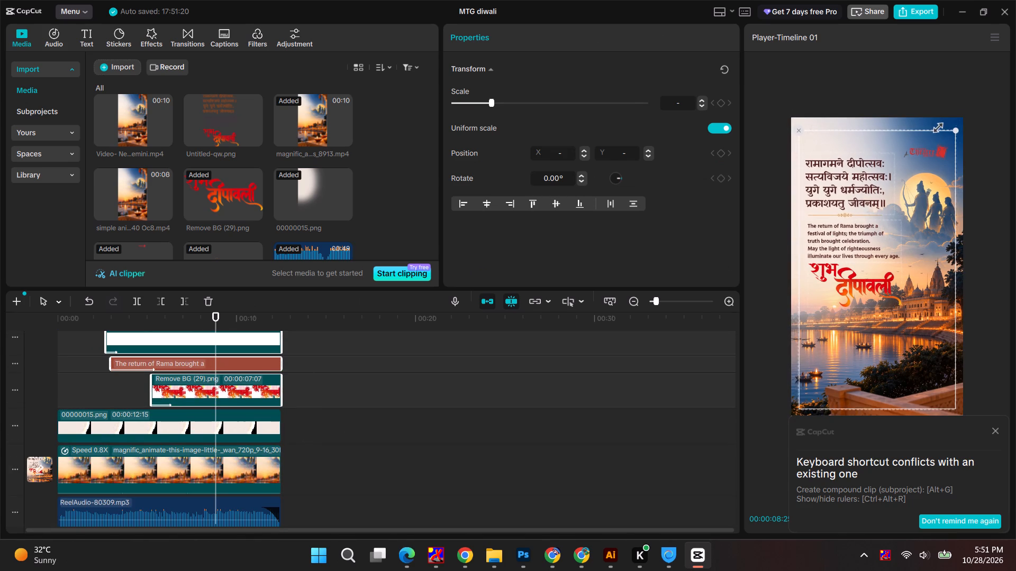
left_click_drag(936, 125, 936, 125, "shift")
Move the selected overlays up and shrink them further, bringing sssasas.png to about 89% scale at X -54, Y 267.
left_click_drag(838, 182, 834, 181)
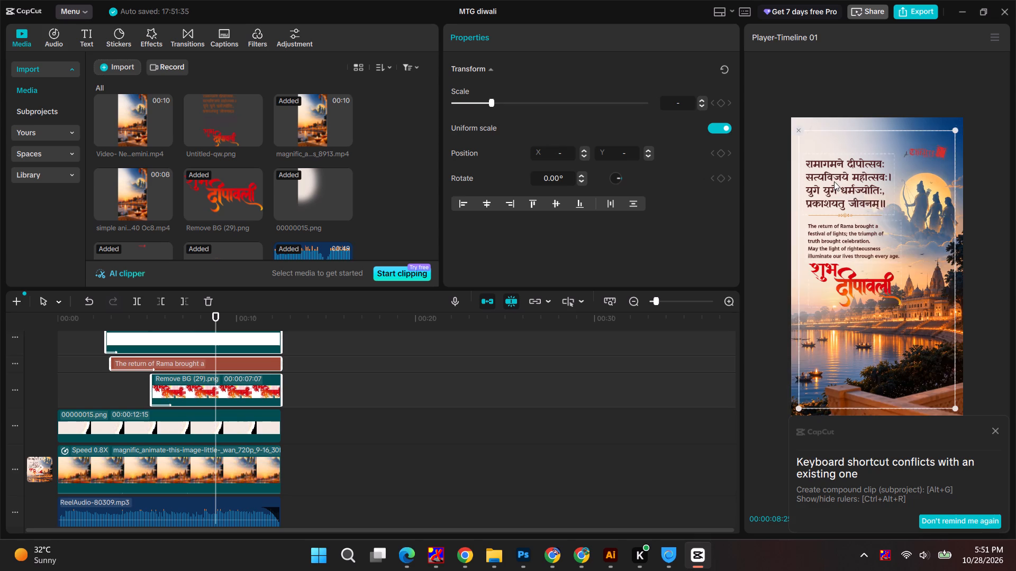
left_click_drag(834, 181, 832, 167)
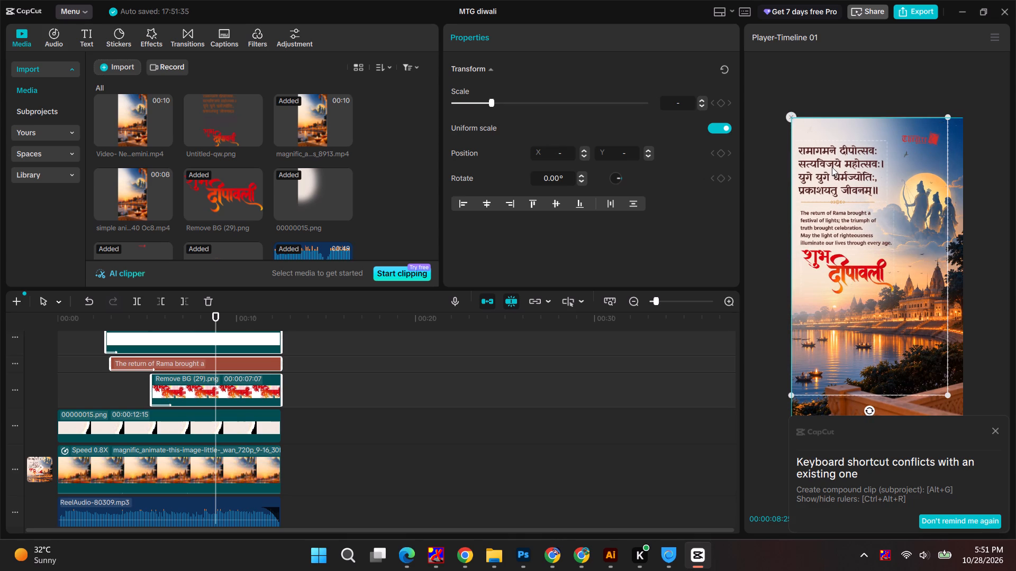
left_click_drag(832, 167, 832, 165)
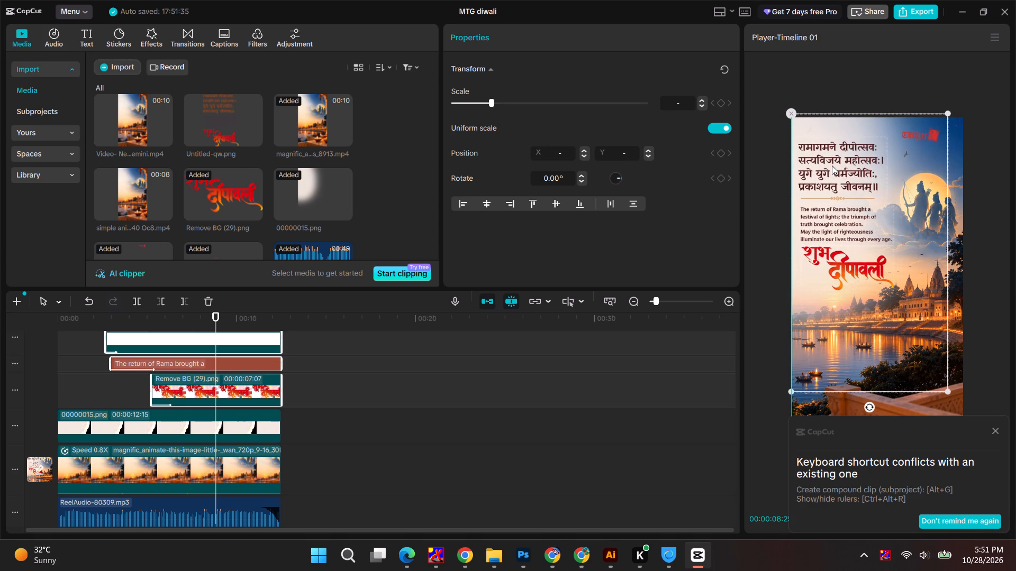
left_click_drag(832, 165, 832, 165)
left_click_drag(832, 165, 834, 165)
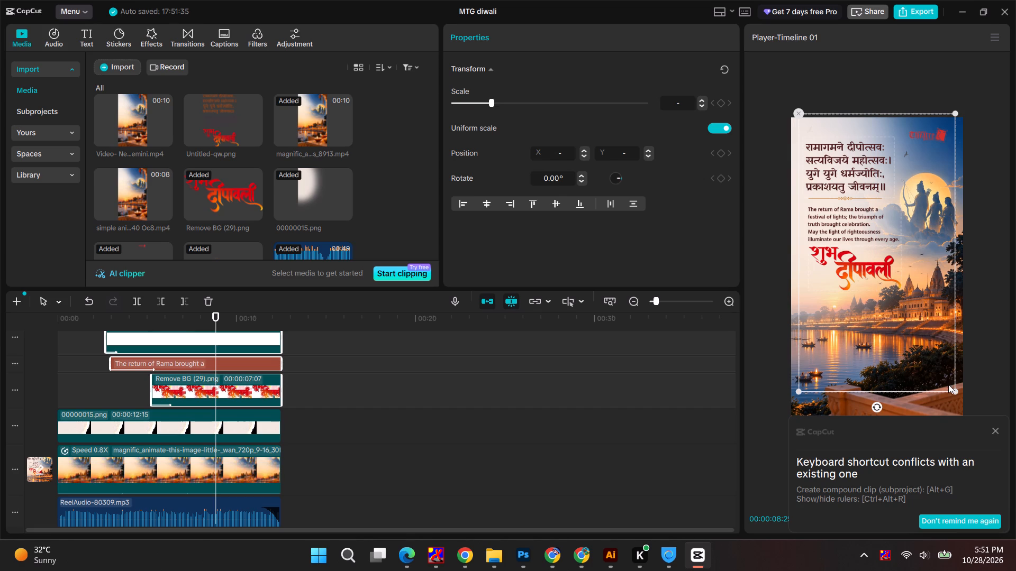
left_click_drag(951, 390, 945, 382, "shift")
left_click(865, 228)
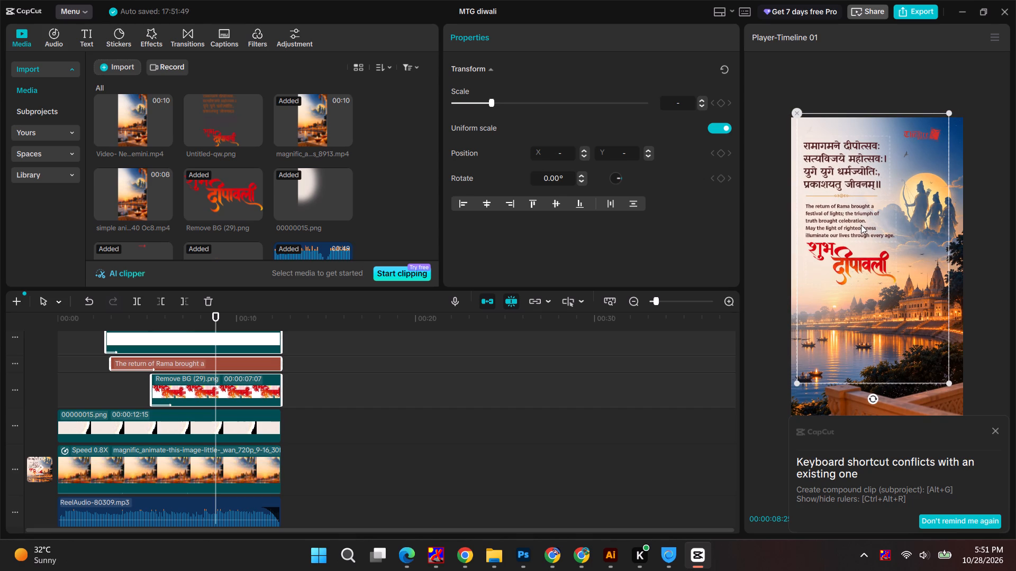
Delete the sssasas.png divider clip from the timeline.
left_click(994, 143)
left_click(932, 129)
left_click(933, 134)
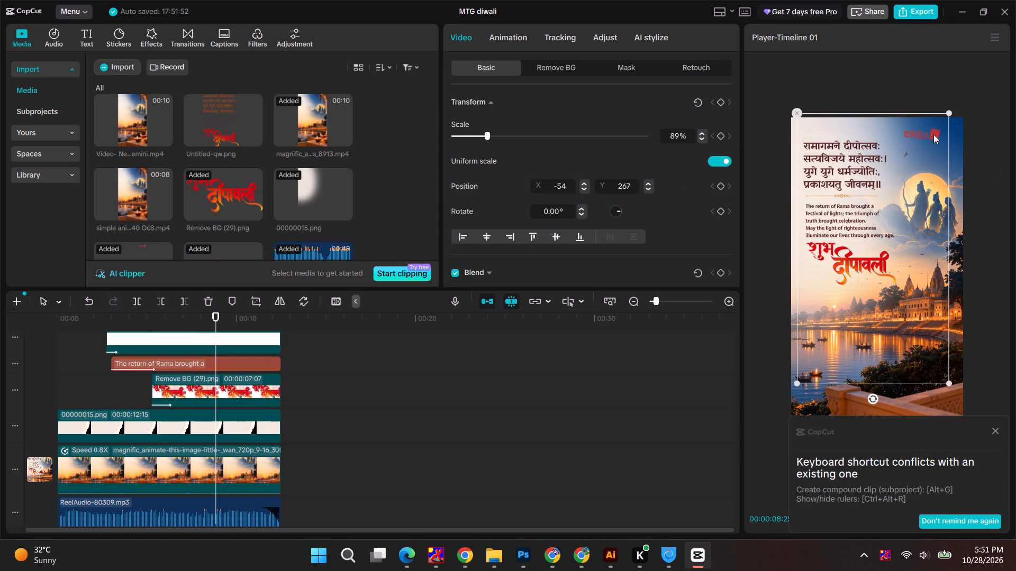
scroll(220, 349, "up", 2)
left_click(214, 370)
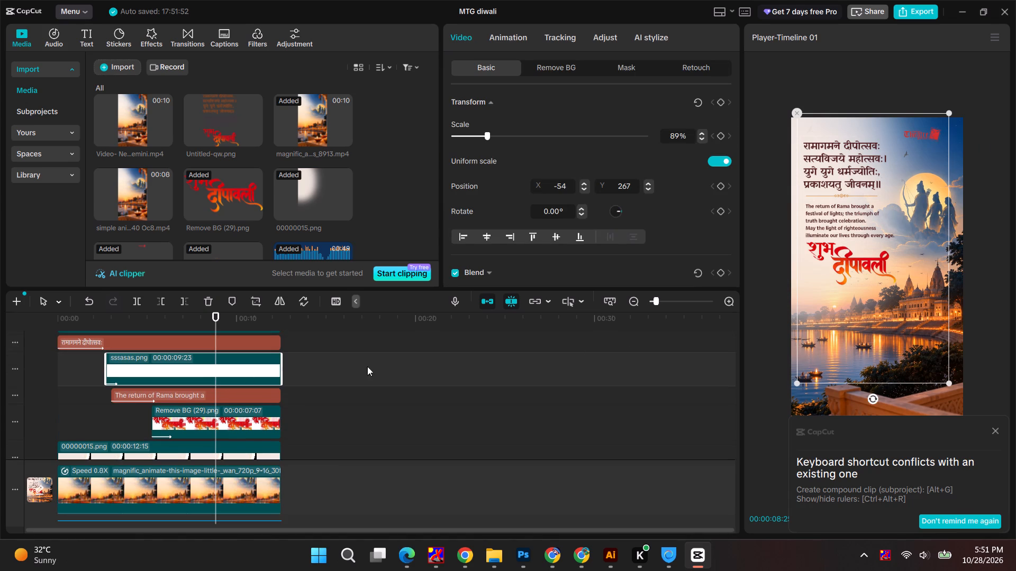
key("BackSpace")
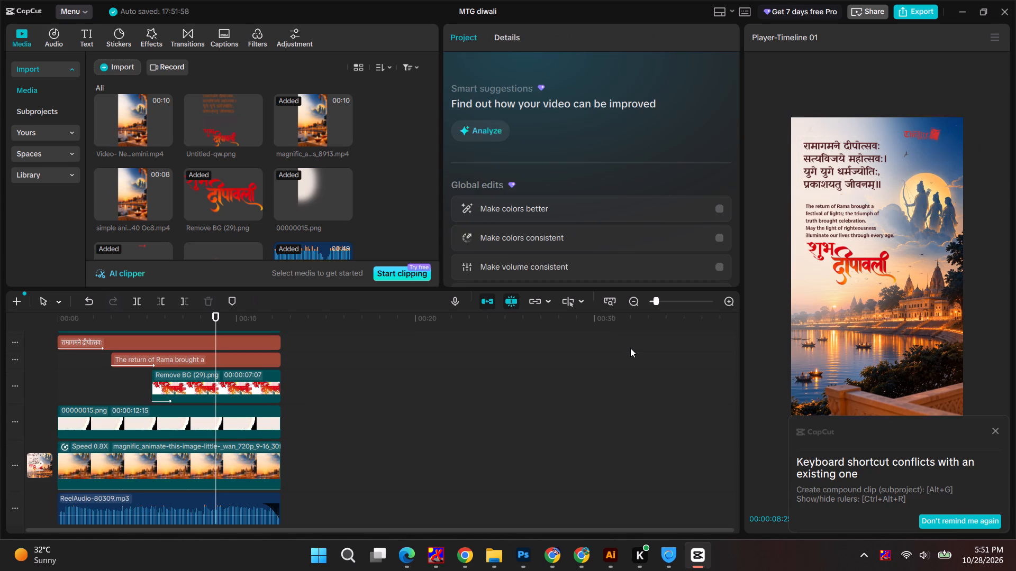
Undo the deletion of the sssasas.png divider clip.
key("ctrl+z")
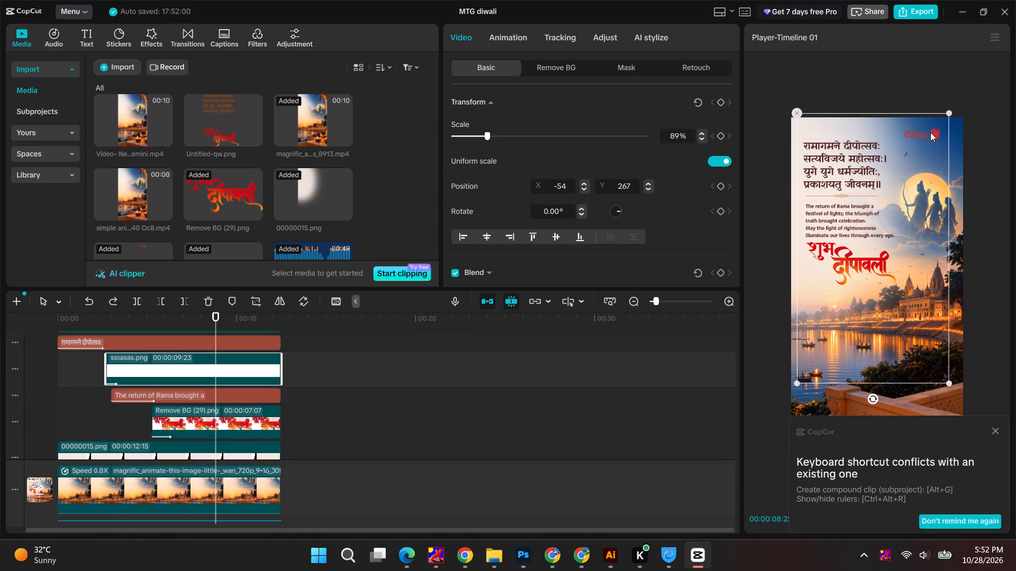
Delete the red logo overlay from the upper corner of the video.
left_click(930, 132)
left_click_drag(930, 132, 925, 137)
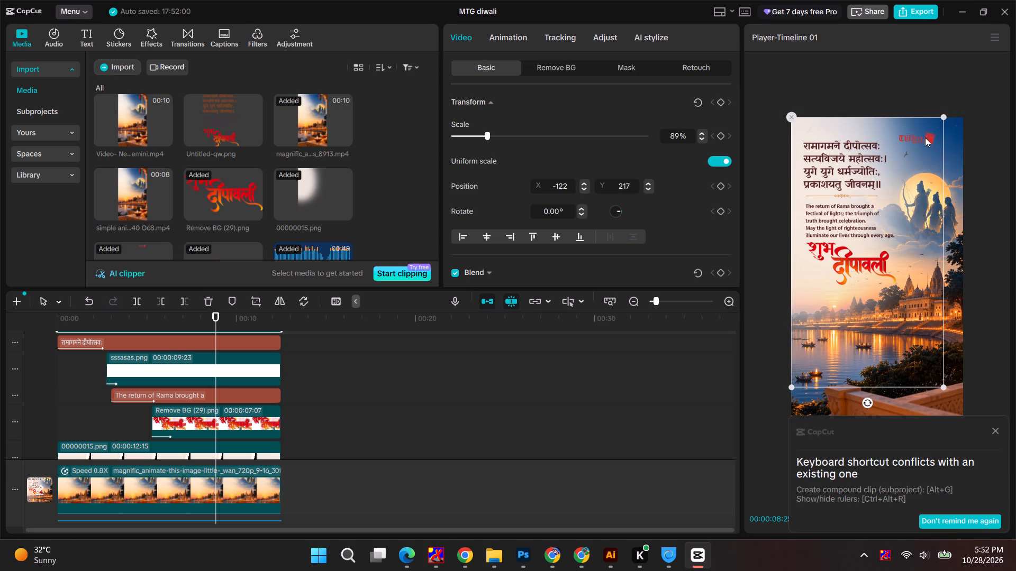
key("BackSpace")
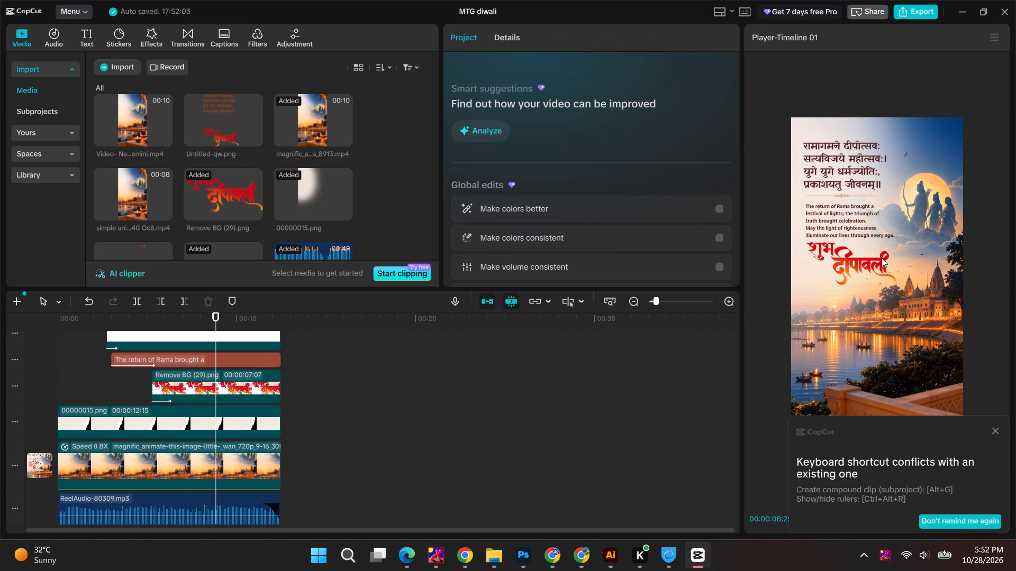
Import MTG logo Layout WH from the Paresh > MTG folder on New Volume (D:) into the CapCut project media.
key("alt+Tab")
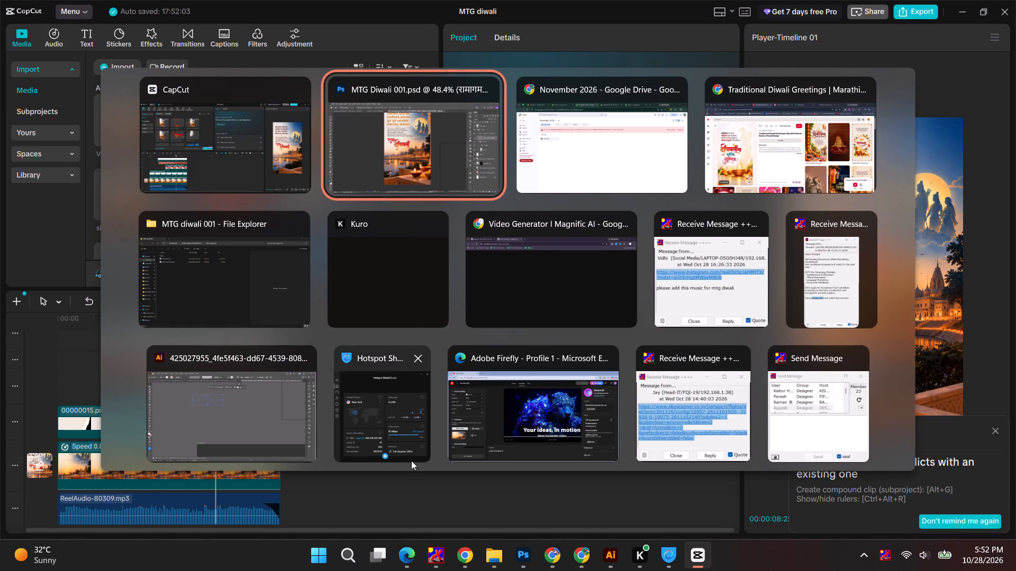
left_click(194, 271, "alt")
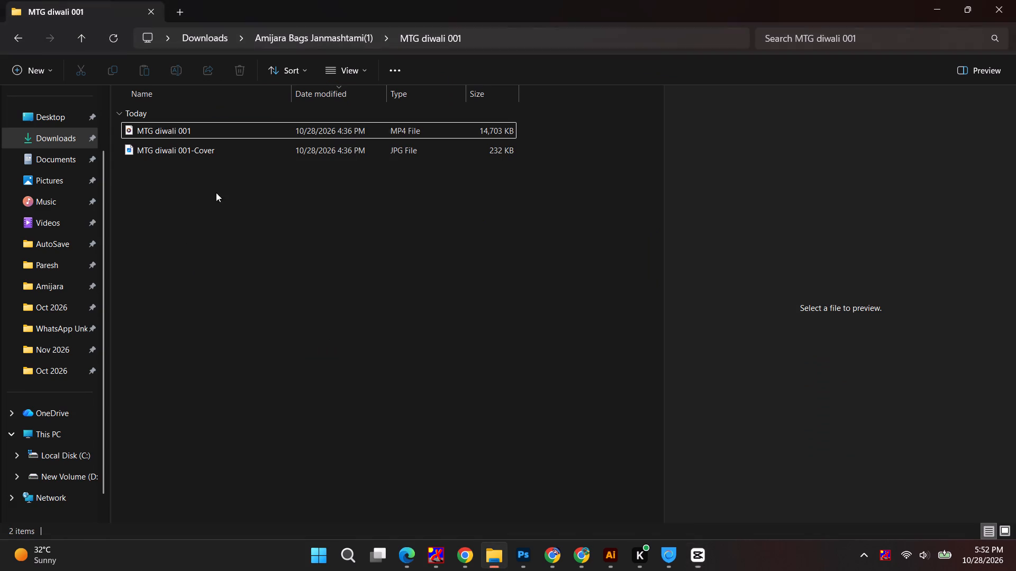
left_click(33, 264)
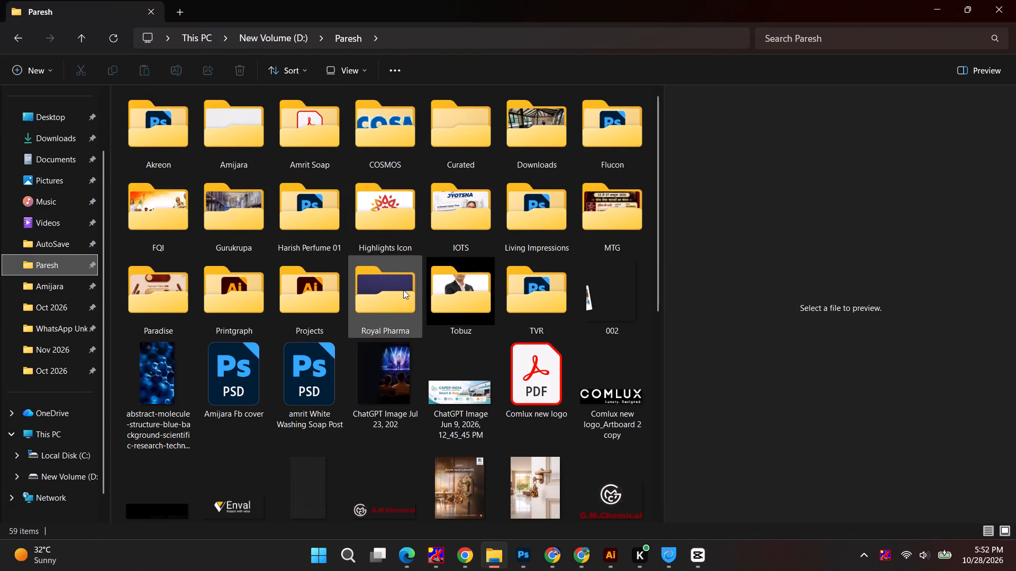
left_click(467, 302)
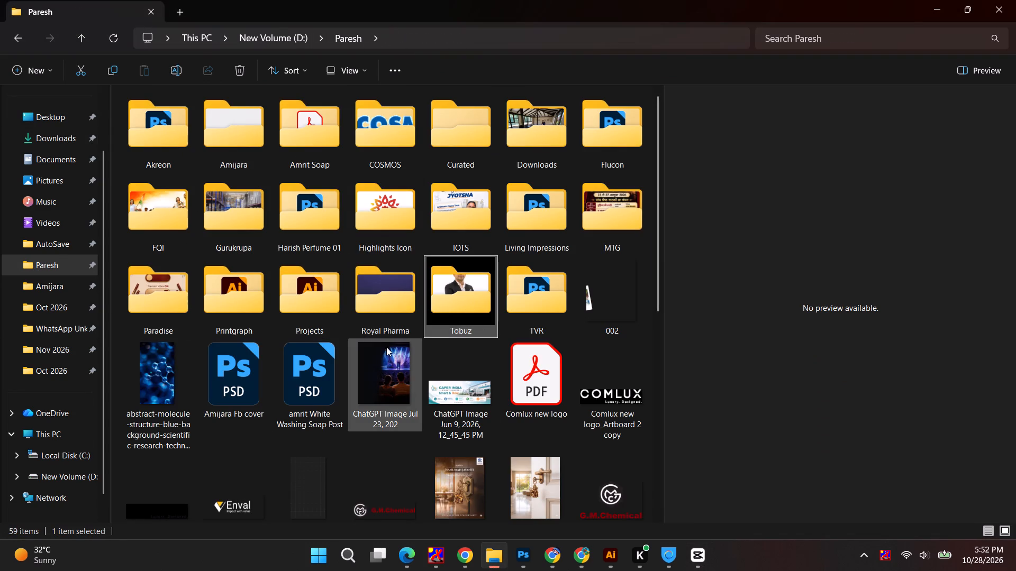
double_click(606, 232)
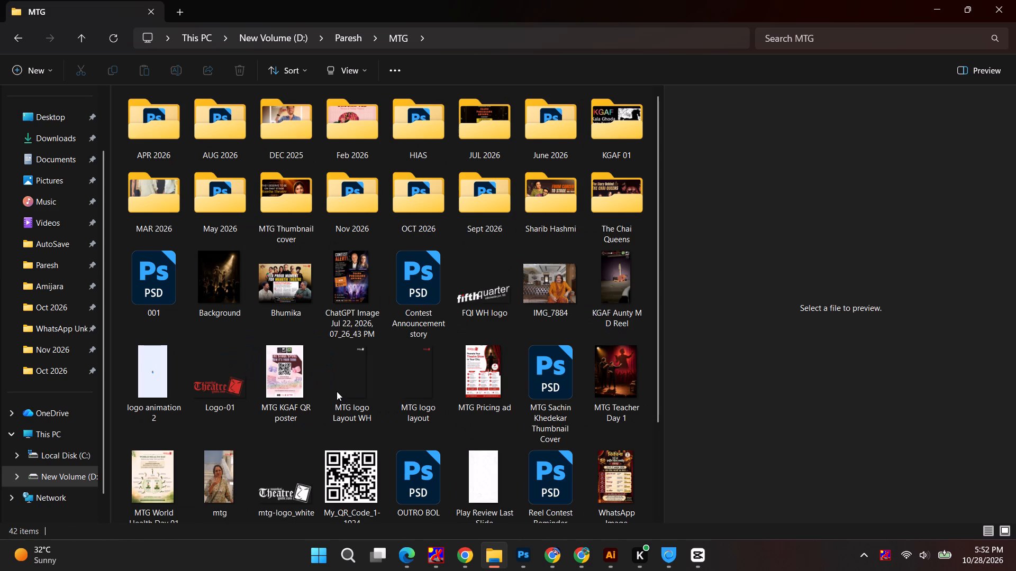
left_click(343, 388)
left_click_drag(351, 355, 394, 142)
key("alt+Tab")
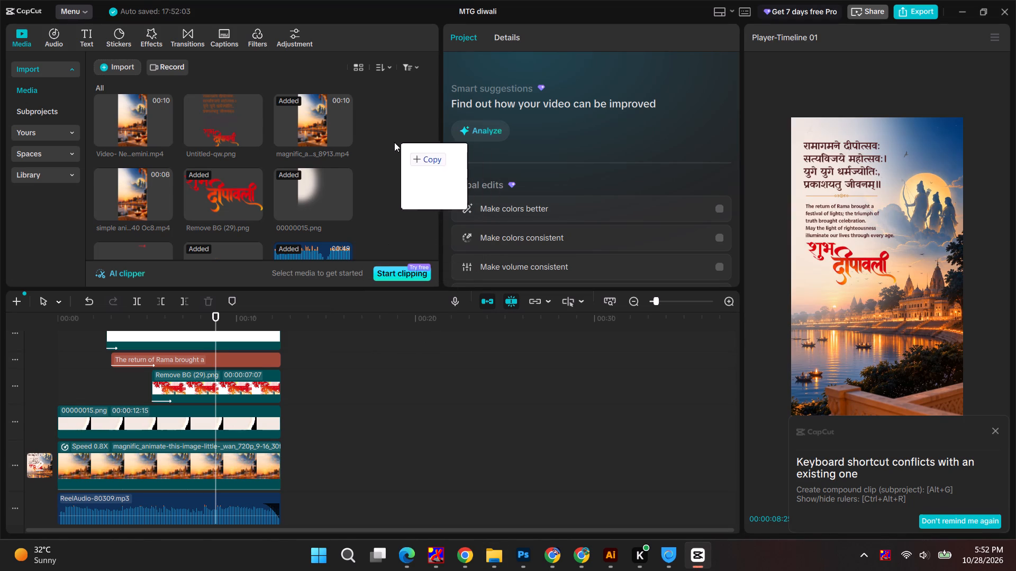
left_click_drag(394, 142, 392, 142)
Add MTG logo Layout WH.png at the timeline's start, extend it to 00:00:12:15 and place it on the track above the Sanskrit verse.
left_click_drag(139, 206, 197, 325)
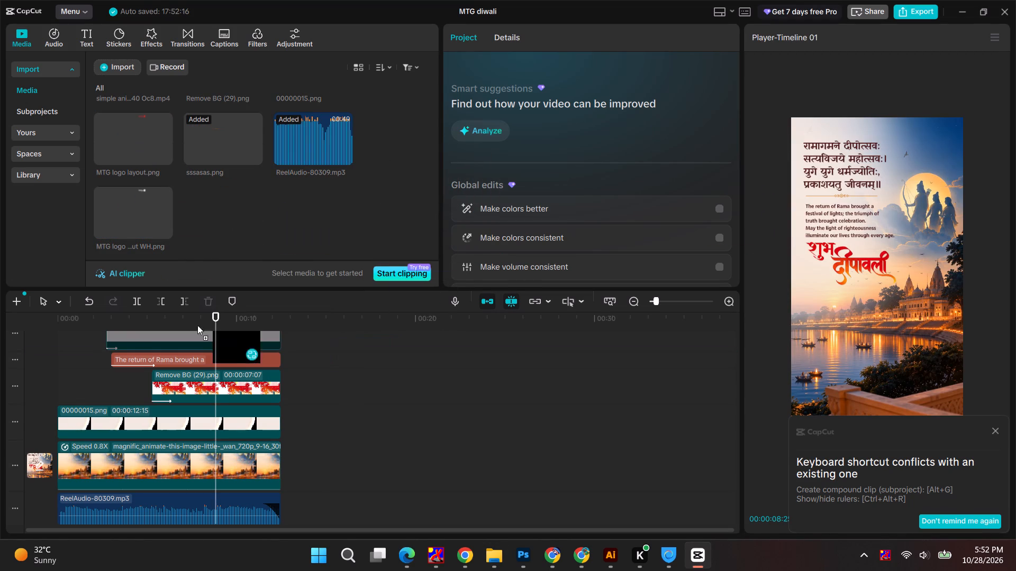
left_click_drag(197, 325, 52, 356)
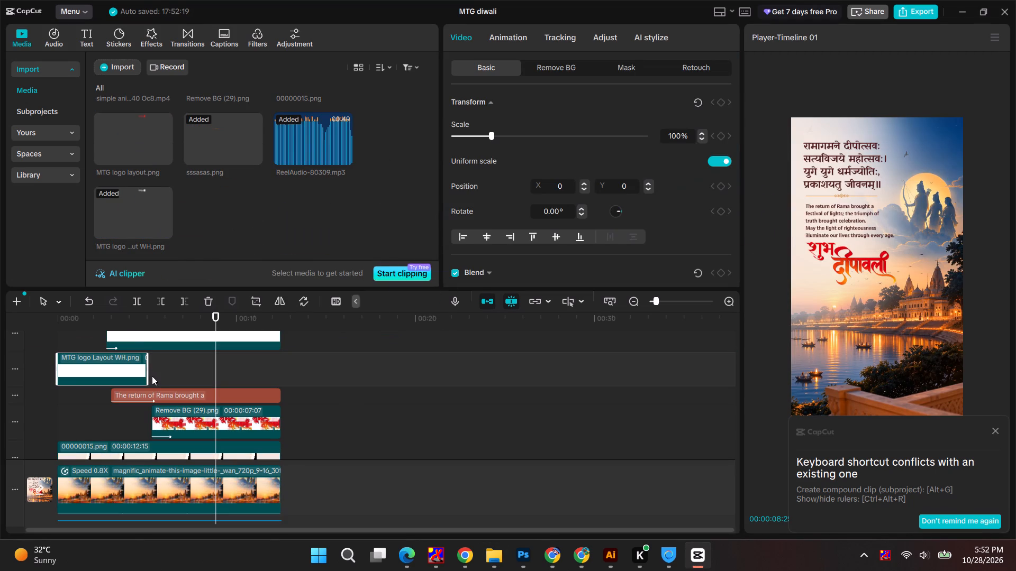
left_click_drag(147, 372, 275, 371)
scroll(167, 380, "up", 3)
left_click_drag(117, 427, 118, 339)
At the end of the video, move the शुभ दीपावली title (Remove BG (29).png) down to about X -322, Y -39.
left_click_drag(219, 311, 35, 317)
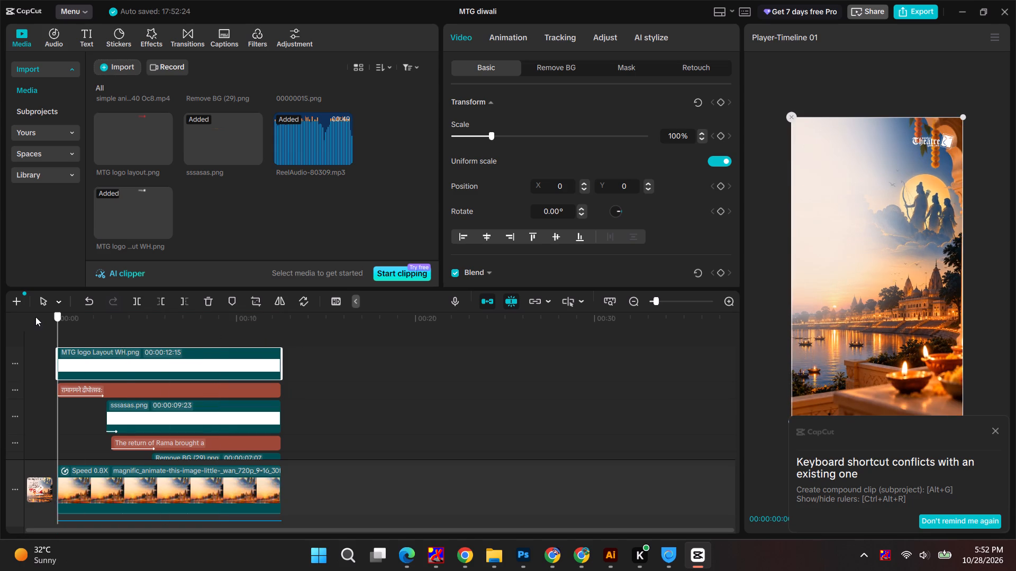
left_click_drag(35, 317, 297, 319)
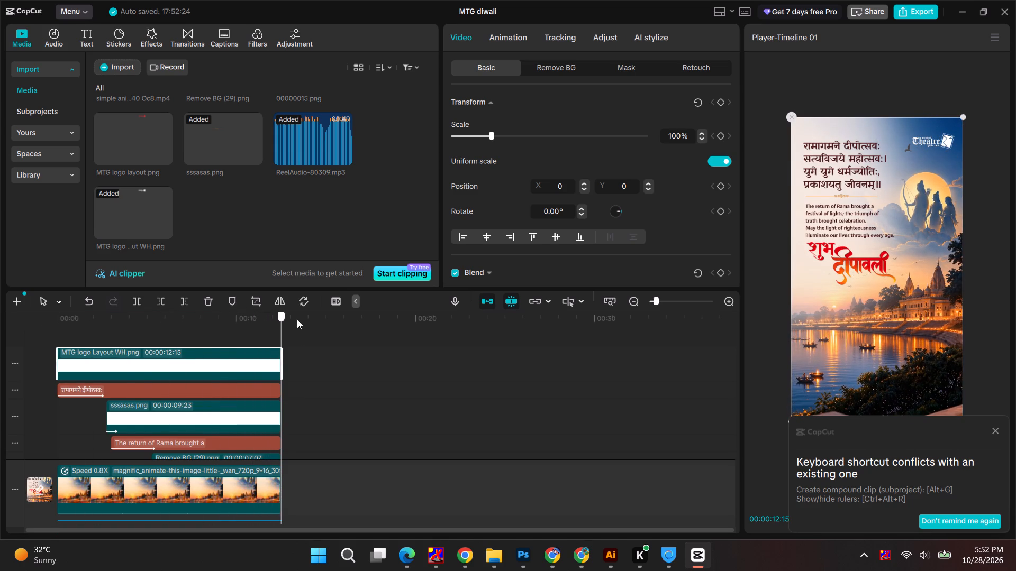
left_click_drag(297, 319, 348, 319)
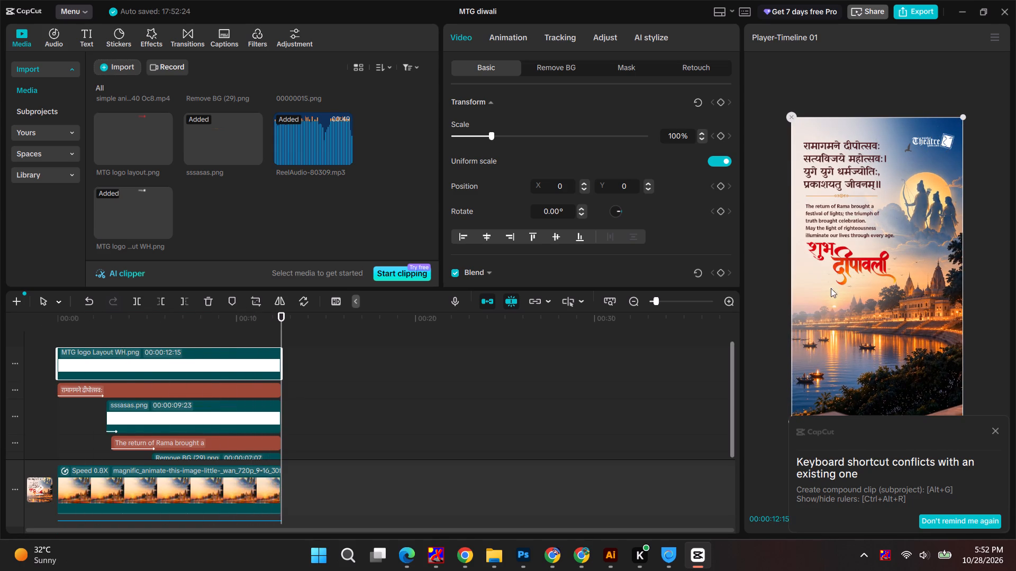
scroll(897, 298, "up", 7, "ctrl")
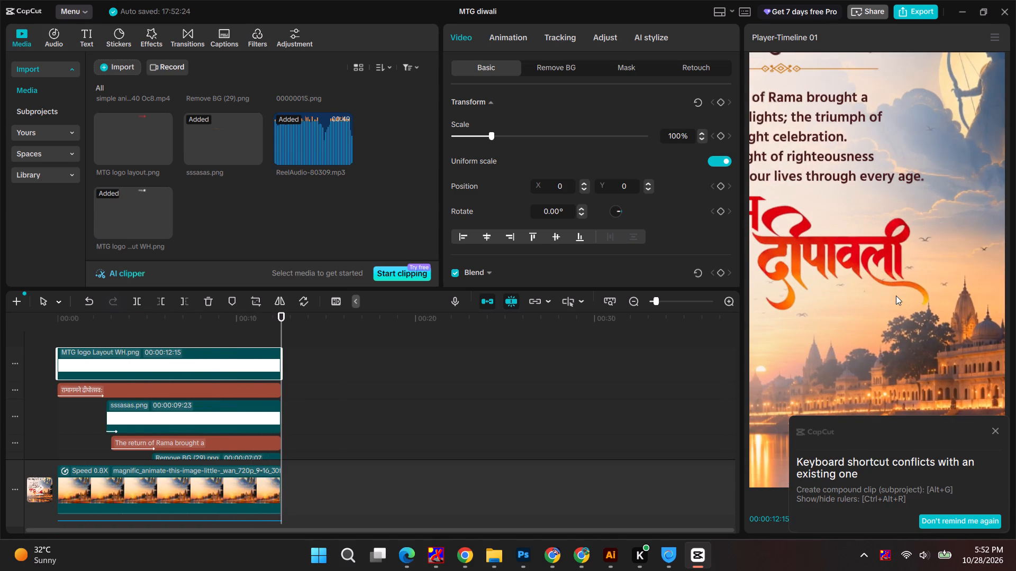
scroll(922, 339, "down", 4, "ctrl")
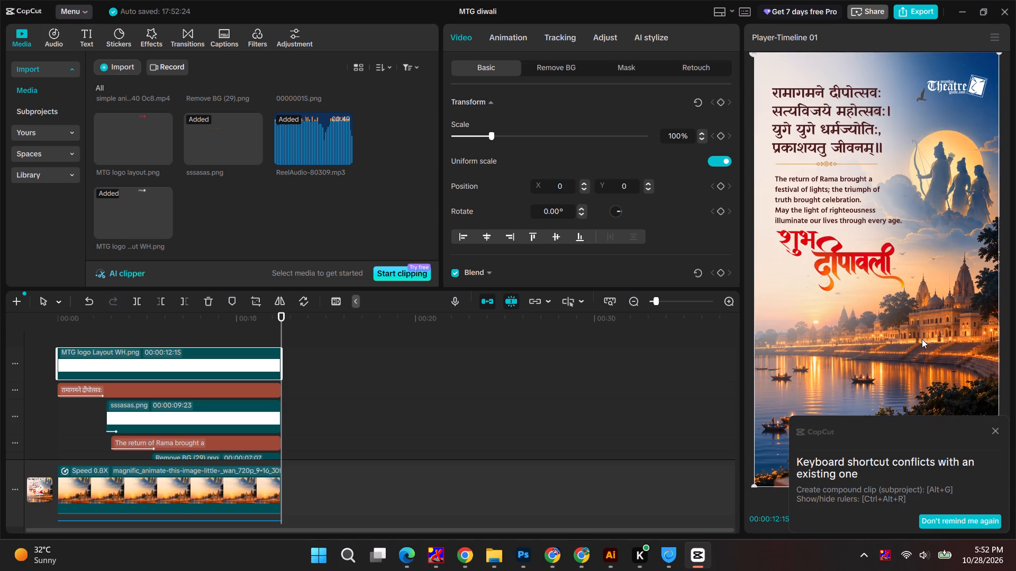
left_click(861, 261)
scroll(241, 445, "down", 5)
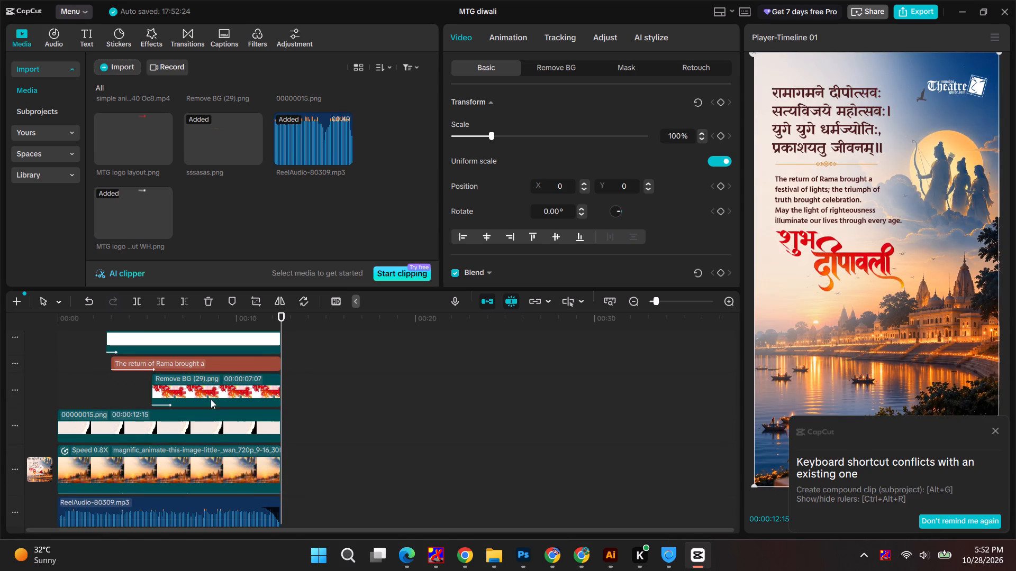
left_click(212, 395)
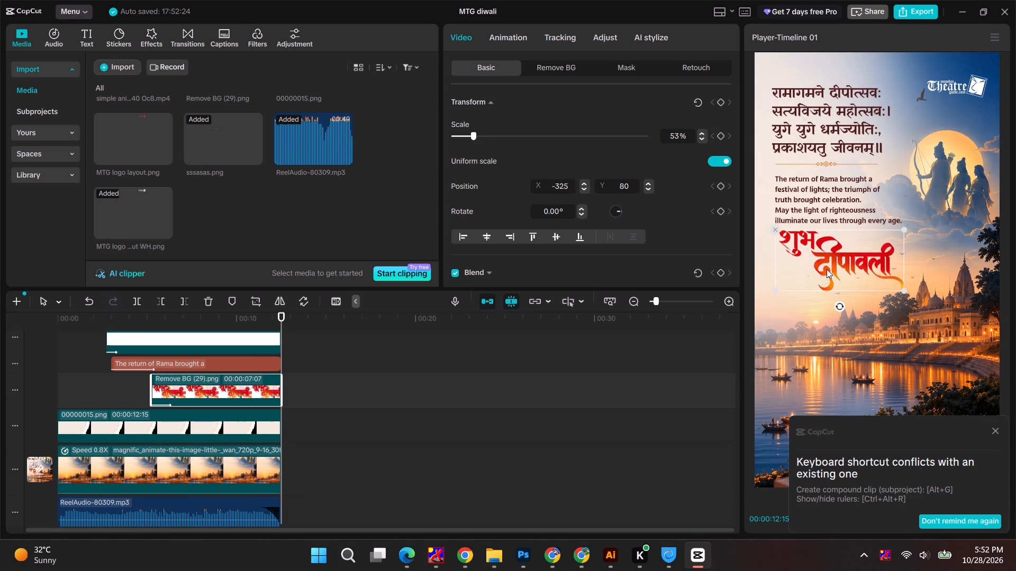
left_click_drag(827, 269, 826, 281)
left_click_drag(834, 257, 834, 266)
left_click_drag(834, 266, 834, 270)
left_click_drag(833, 262, 832, 277)
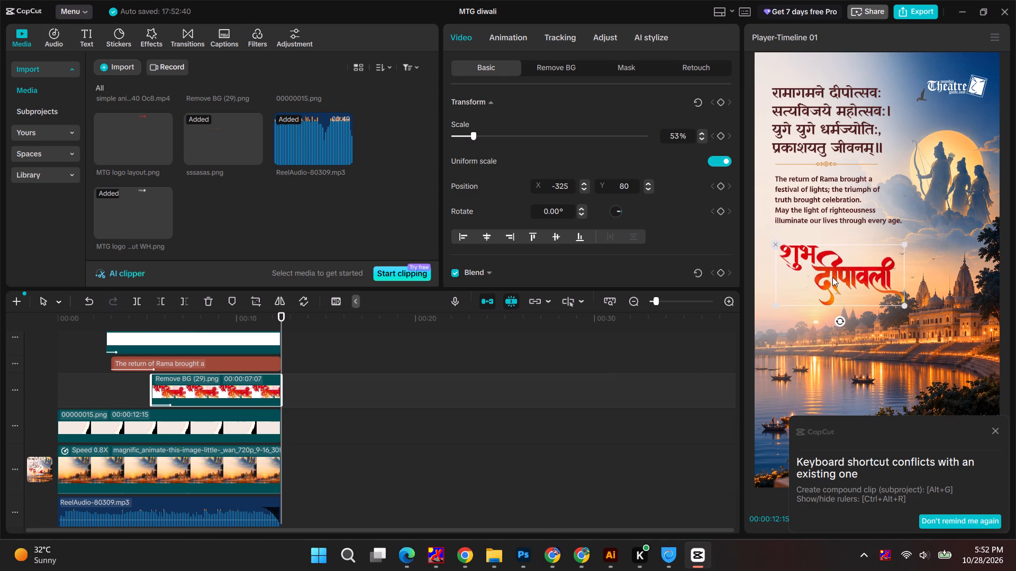
left_click_drag(832, 277, 832, 276)
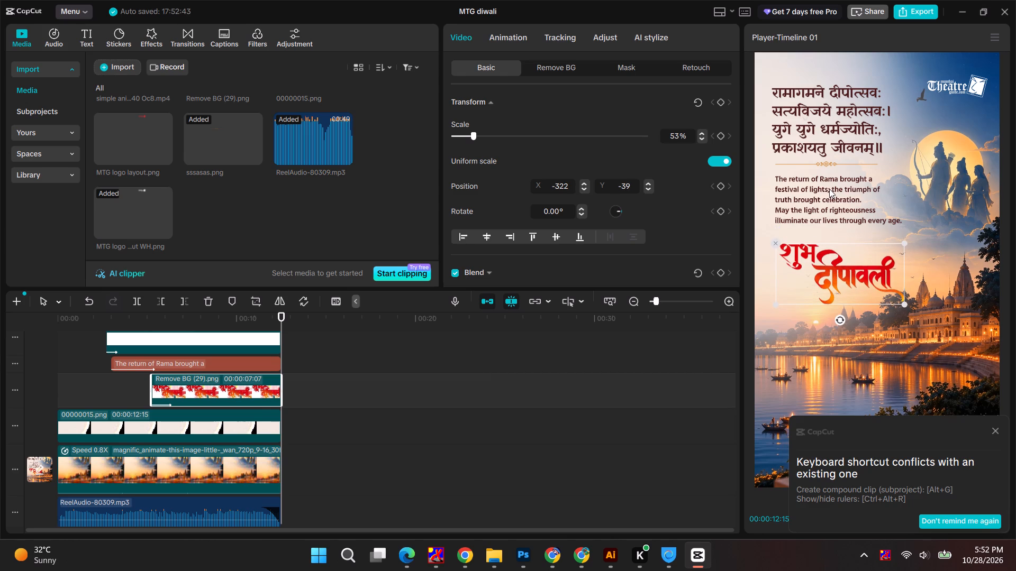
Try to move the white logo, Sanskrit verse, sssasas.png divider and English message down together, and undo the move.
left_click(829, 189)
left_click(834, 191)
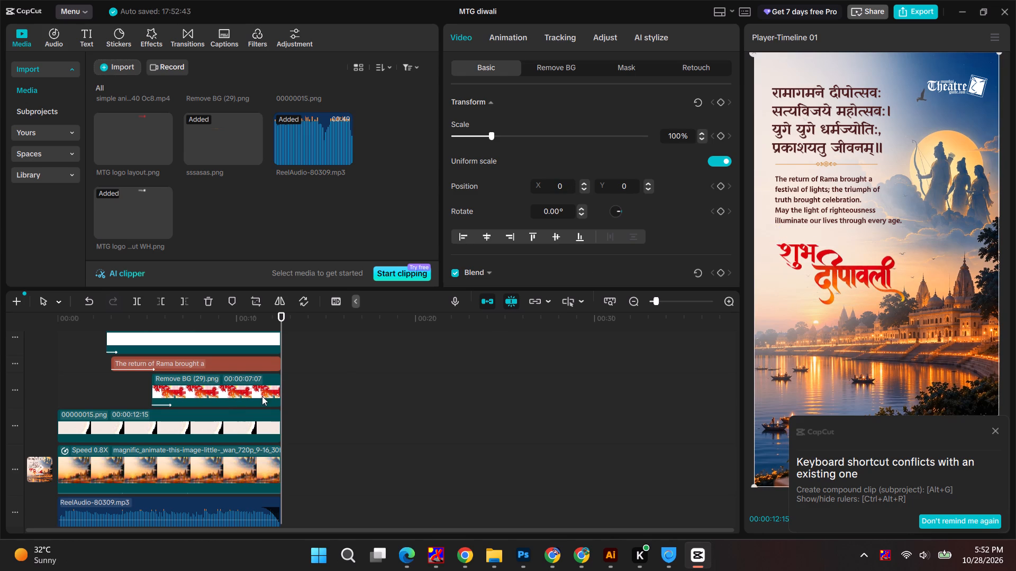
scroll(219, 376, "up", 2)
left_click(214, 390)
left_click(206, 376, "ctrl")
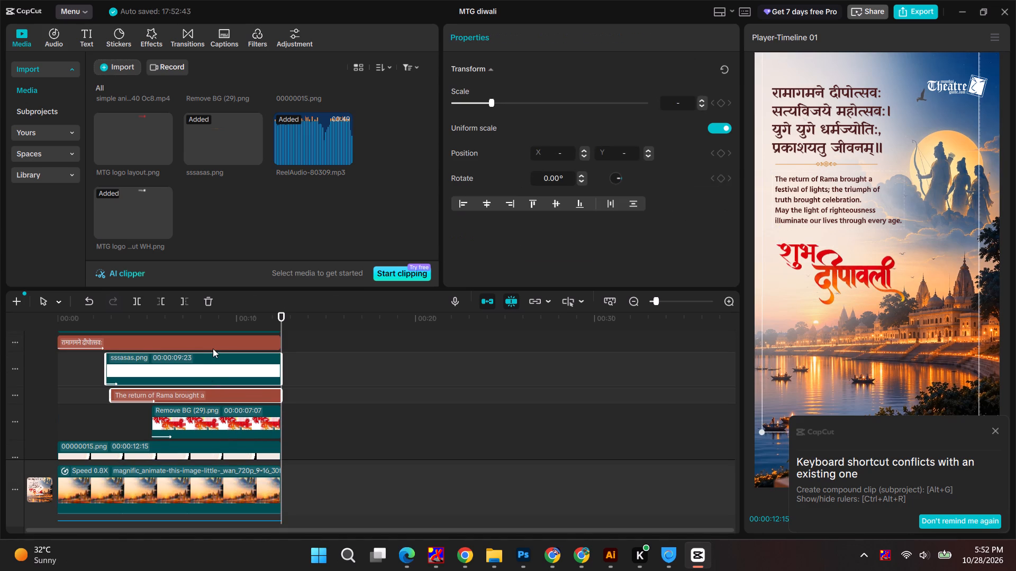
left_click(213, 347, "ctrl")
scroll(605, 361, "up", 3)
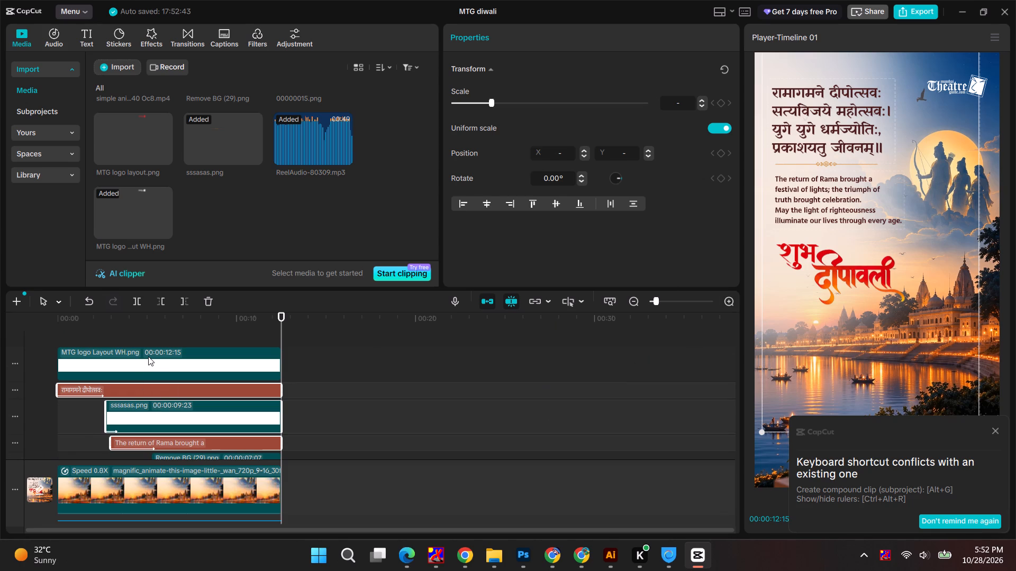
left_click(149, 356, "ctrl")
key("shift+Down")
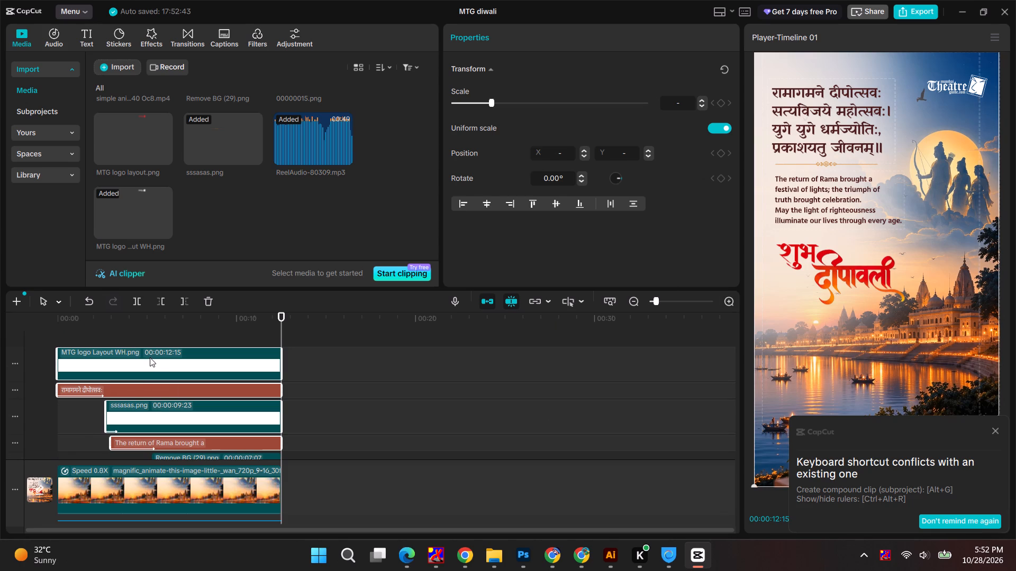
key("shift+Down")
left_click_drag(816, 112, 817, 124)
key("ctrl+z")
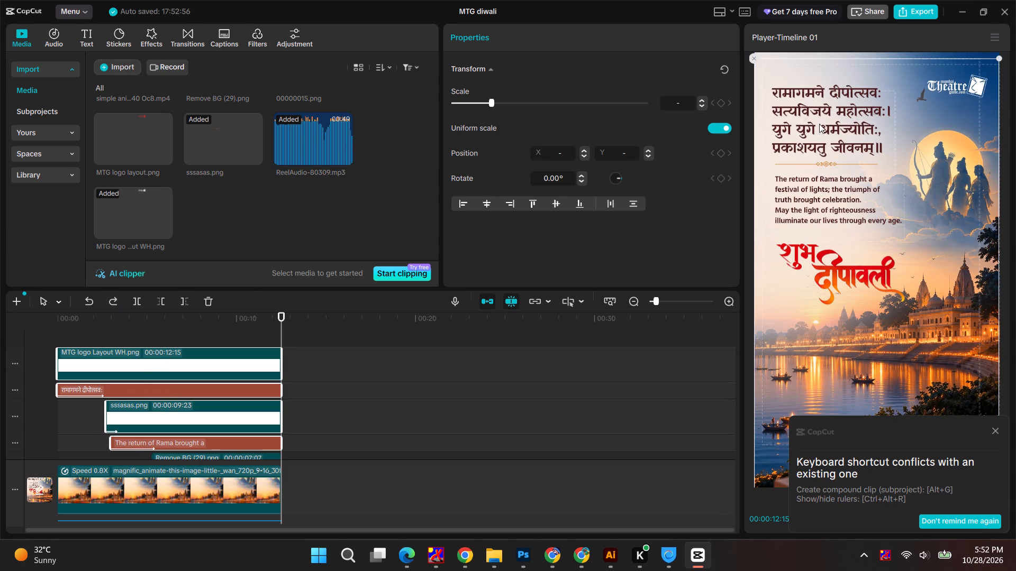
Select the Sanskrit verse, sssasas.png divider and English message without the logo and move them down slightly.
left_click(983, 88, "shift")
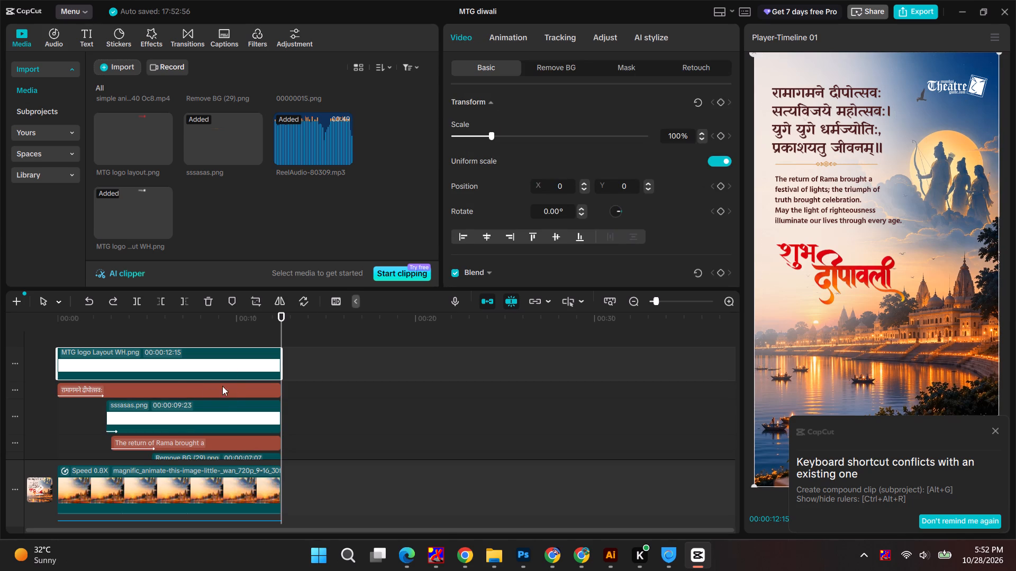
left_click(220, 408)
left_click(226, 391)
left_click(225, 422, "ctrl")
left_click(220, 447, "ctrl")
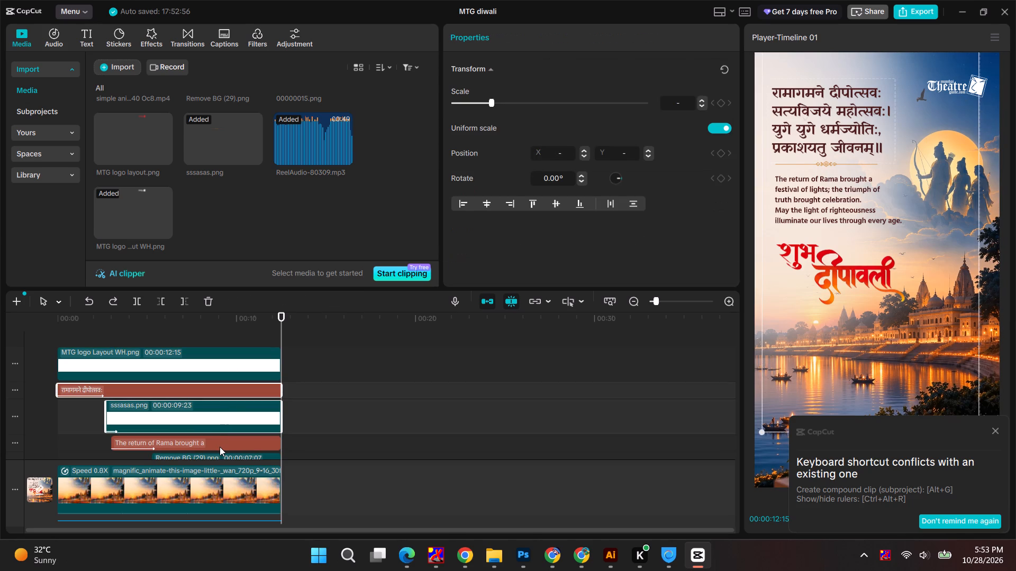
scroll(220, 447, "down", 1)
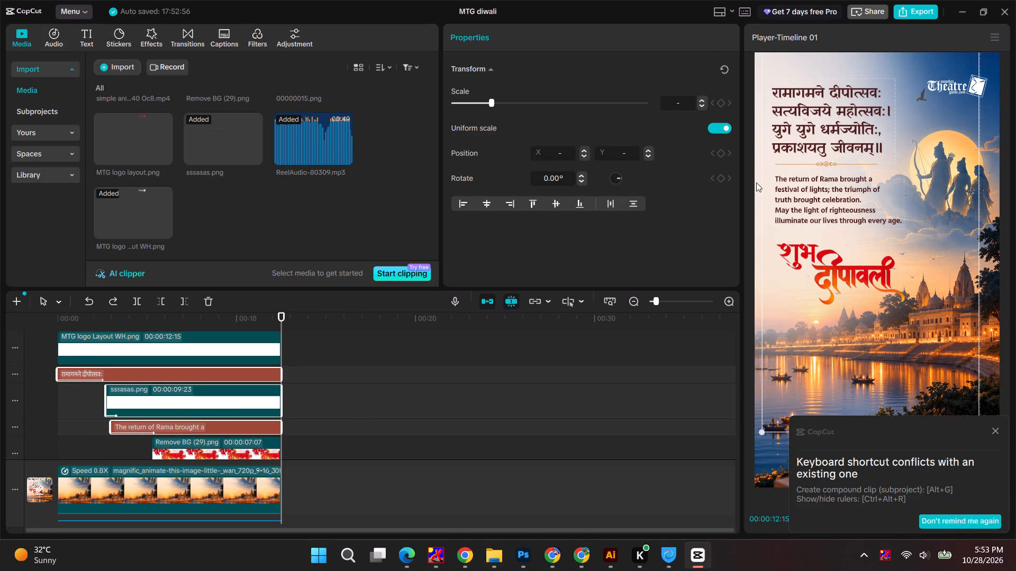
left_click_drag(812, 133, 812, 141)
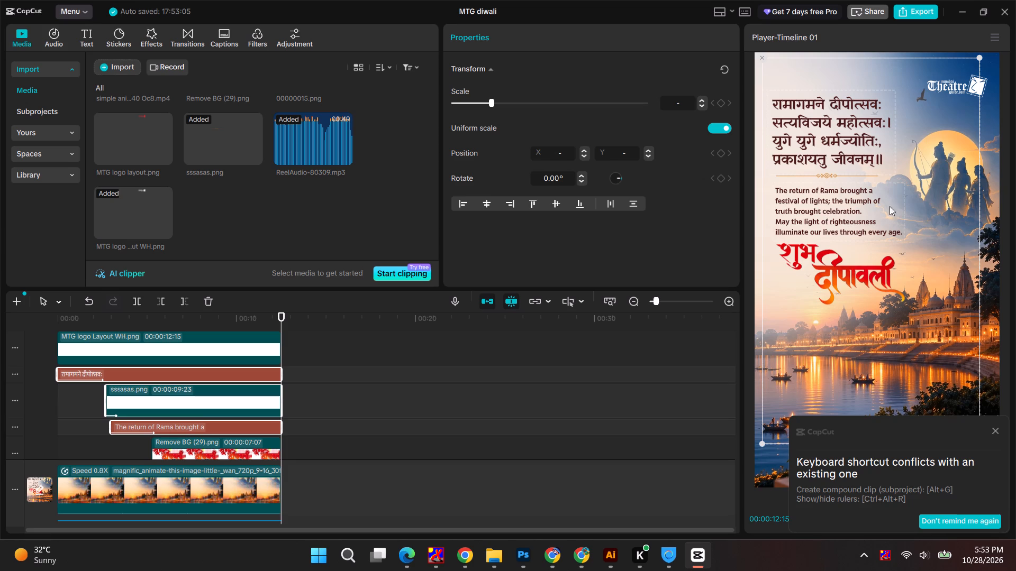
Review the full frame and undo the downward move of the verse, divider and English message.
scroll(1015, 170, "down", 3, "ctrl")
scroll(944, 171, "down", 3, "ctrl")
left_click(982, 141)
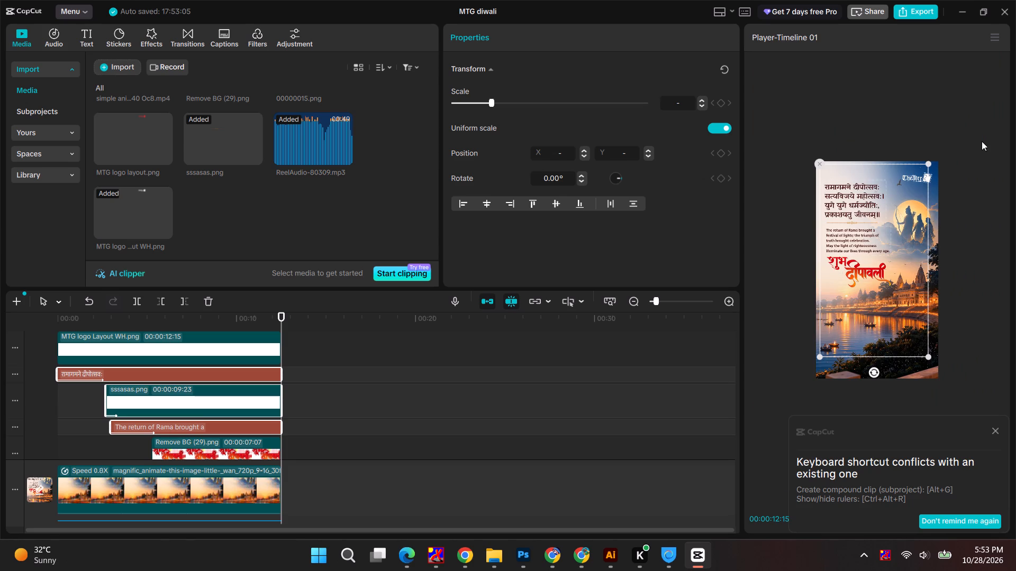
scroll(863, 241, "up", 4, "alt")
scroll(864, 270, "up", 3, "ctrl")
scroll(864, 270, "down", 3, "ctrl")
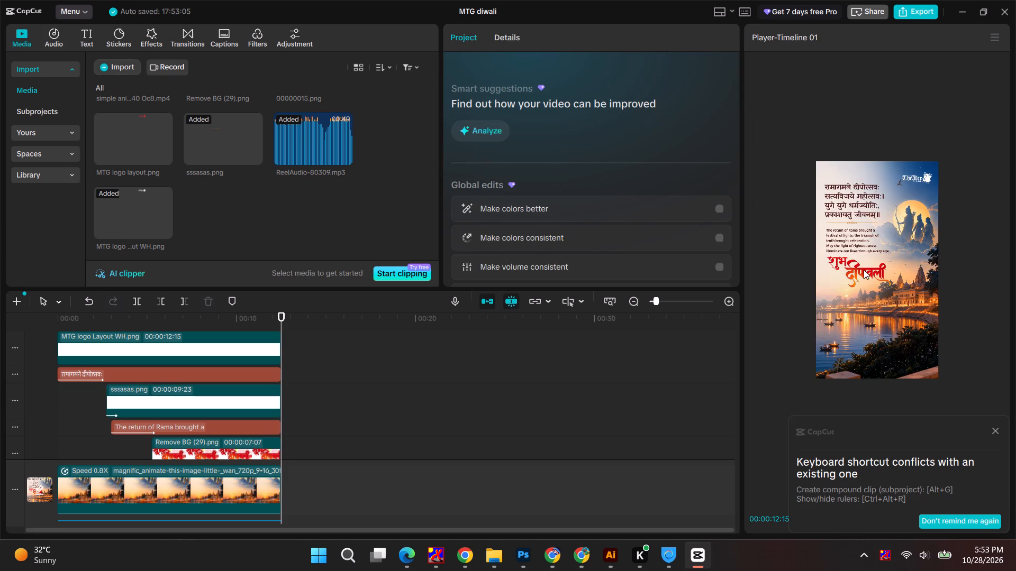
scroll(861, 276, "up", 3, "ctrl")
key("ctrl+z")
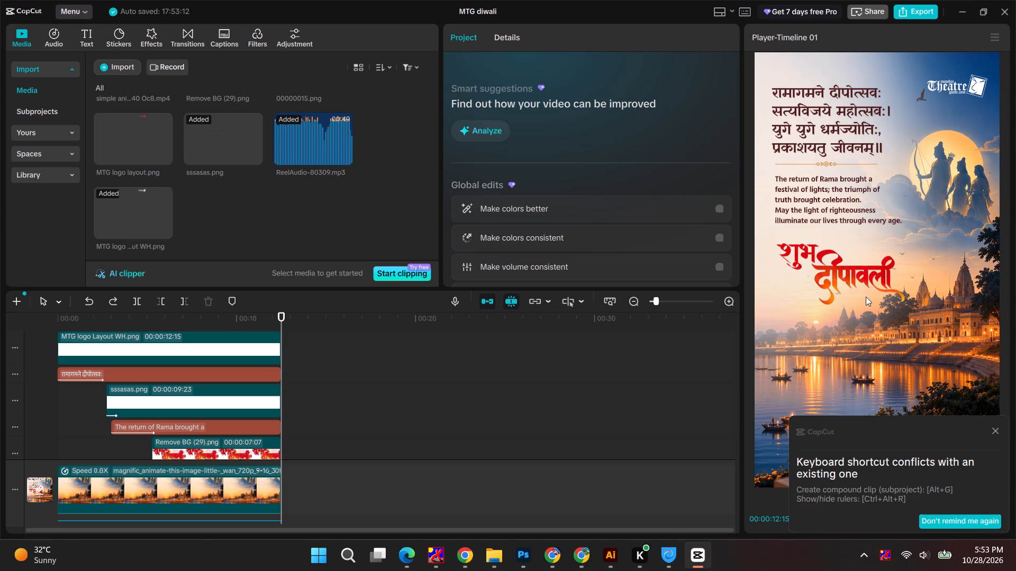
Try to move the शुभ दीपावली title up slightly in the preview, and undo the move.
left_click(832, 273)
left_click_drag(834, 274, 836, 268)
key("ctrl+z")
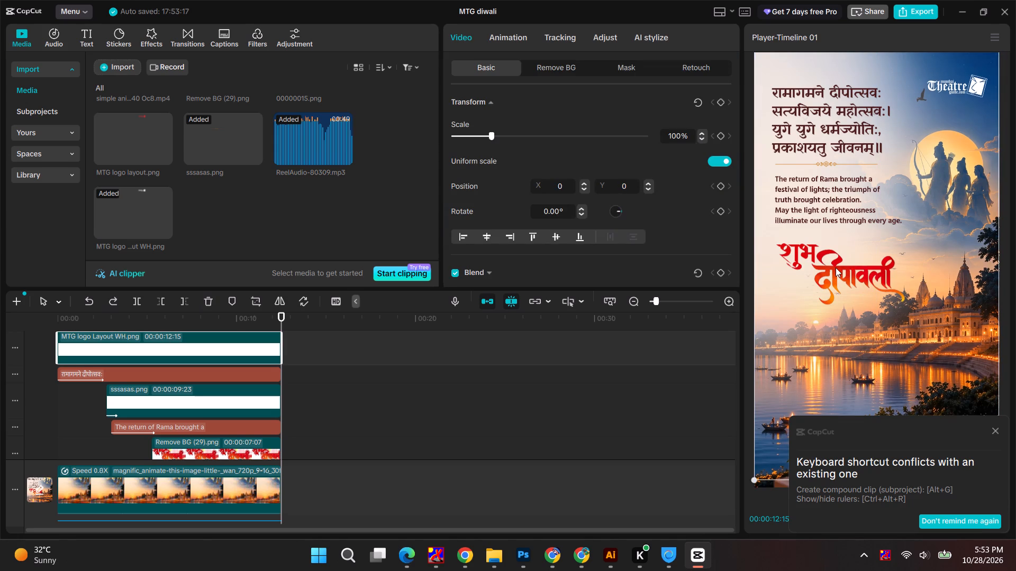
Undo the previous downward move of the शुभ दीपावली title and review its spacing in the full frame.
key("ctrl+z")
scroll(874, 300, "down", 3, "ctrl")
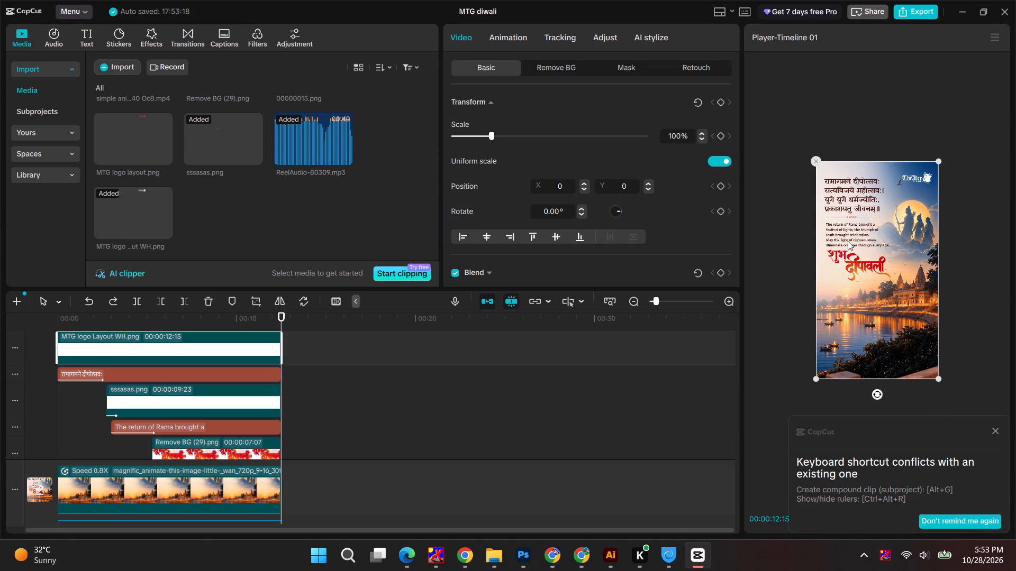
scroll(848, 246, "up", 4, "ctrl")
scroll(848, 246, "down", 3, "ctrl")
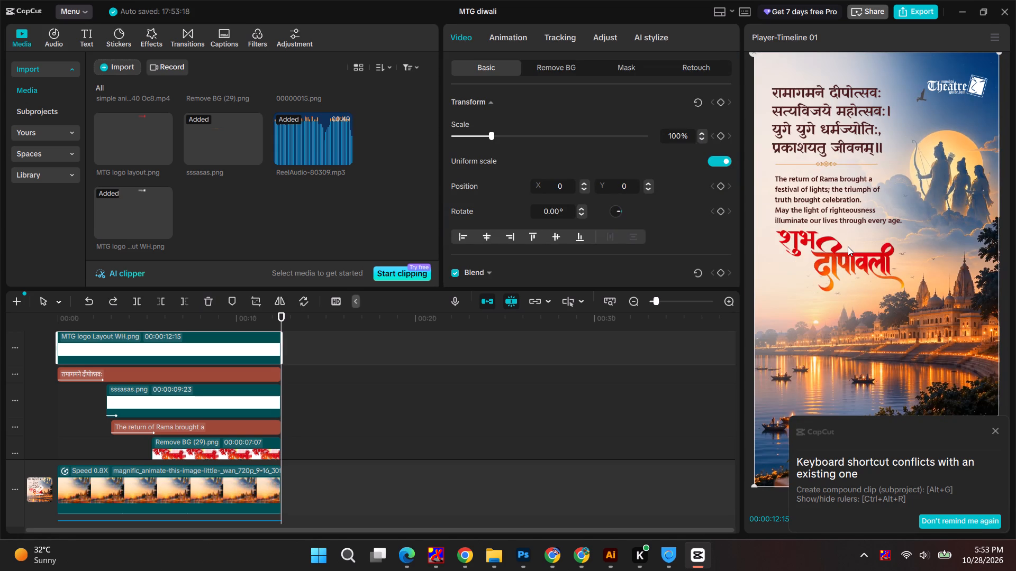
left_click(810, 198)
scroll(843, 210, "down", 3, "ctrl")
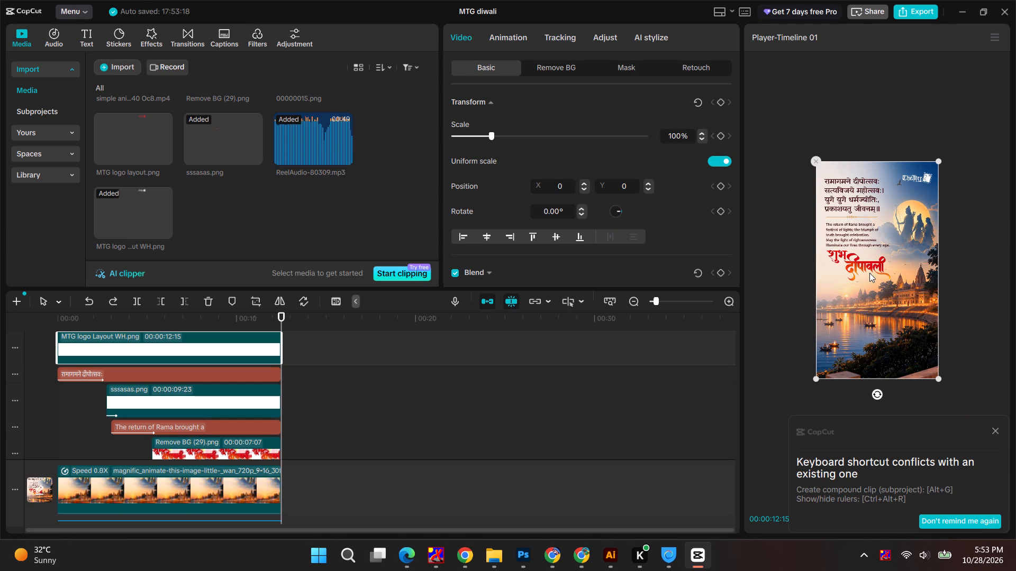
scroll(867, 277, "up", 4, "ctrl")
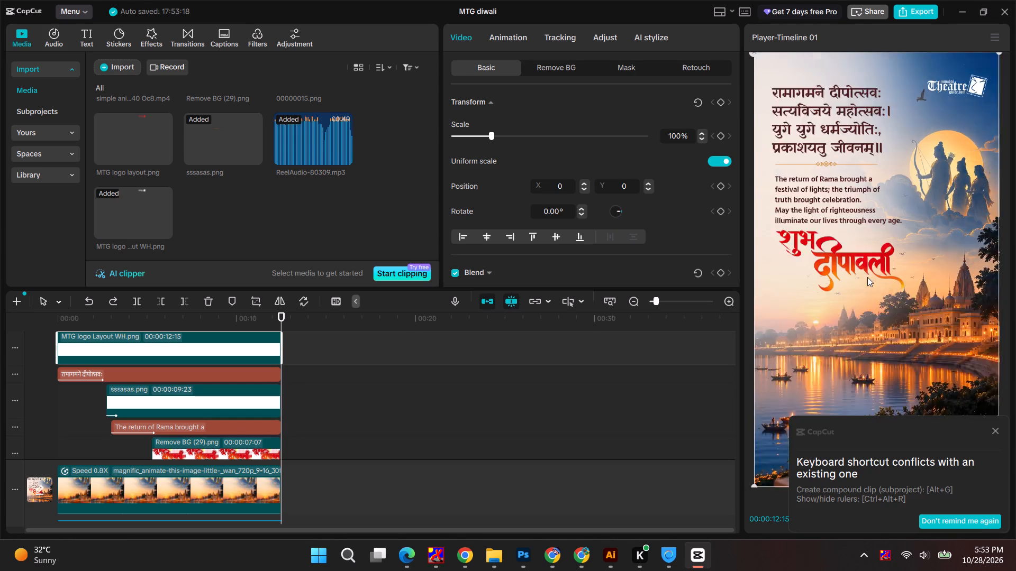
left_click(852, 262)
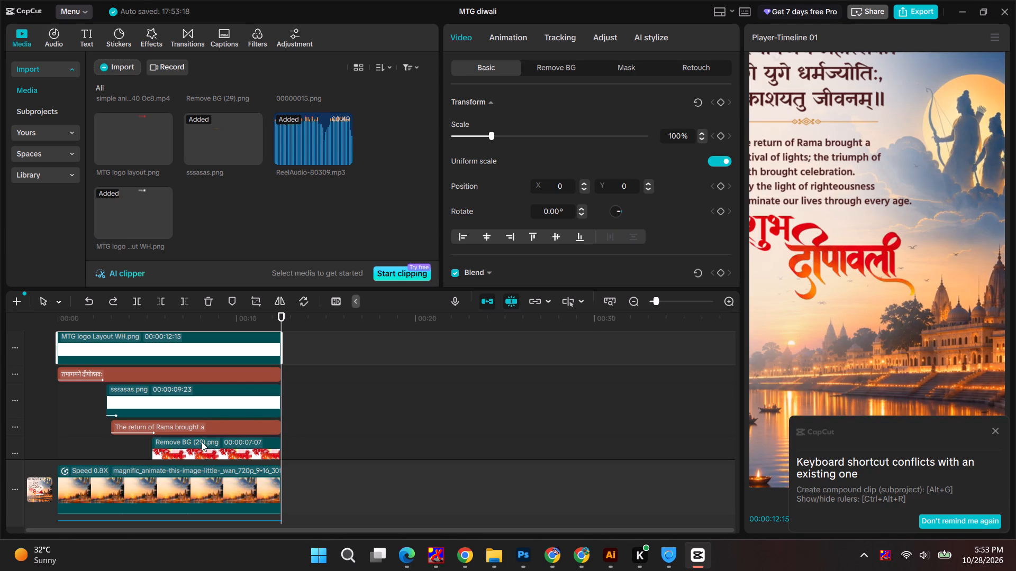
Select the Remove BG (29).png title clip and move शुभ दीपावली down to about X -327, Y -34.
left_click(202, 442)
left_click_drag(815, 269, 816, 274)
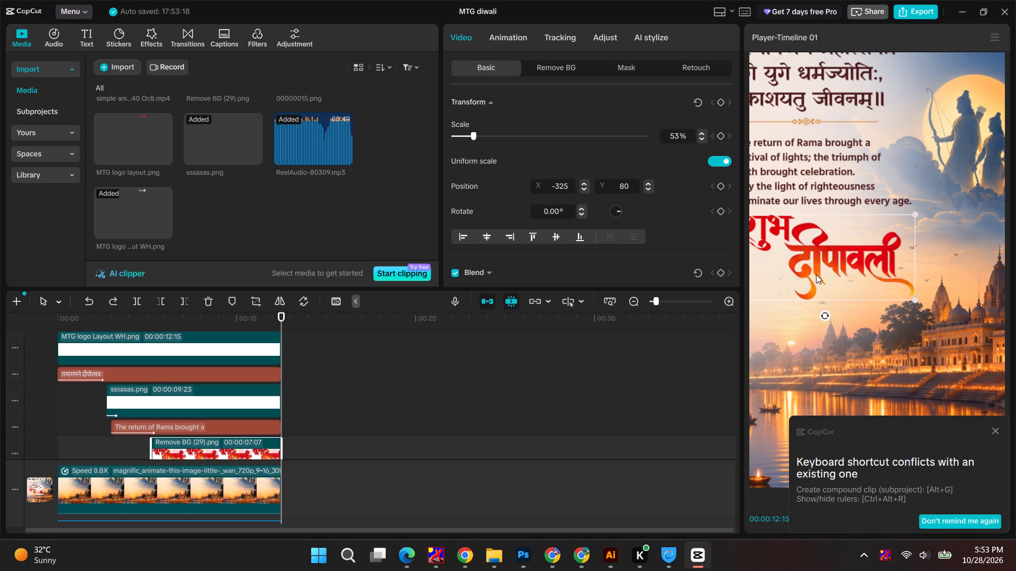
left_click_drag(816, 274, 816, 276)
key("ctrl+z")
key("ctrl+z")
key("ctrl+shift+z")
key("ctrl+shift+z")
left_click_drag(821, 266, 821, 277)
left_click_drag(820, 250, 819, 272)
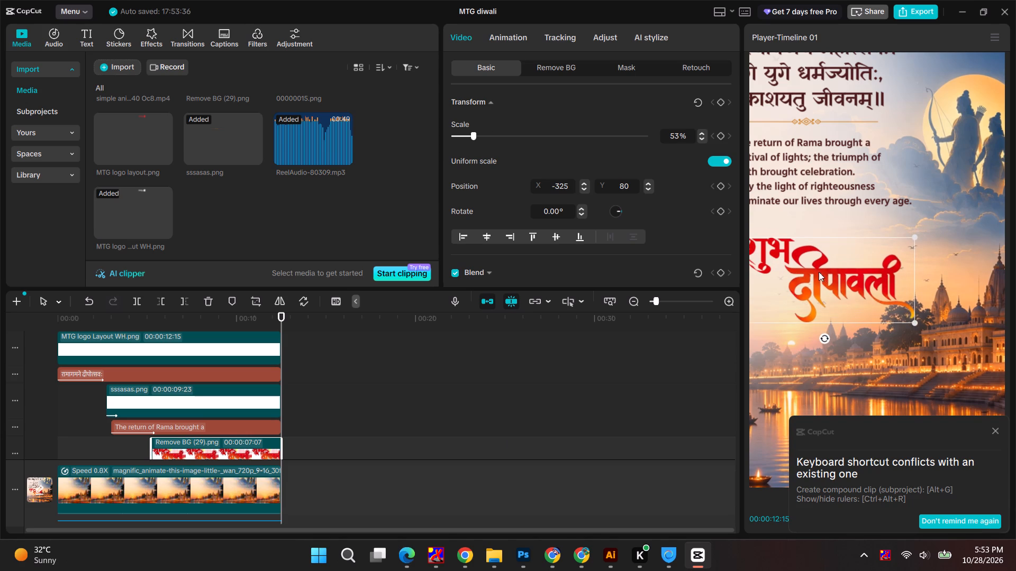
left_click_drag(819, 272, 818, 268)
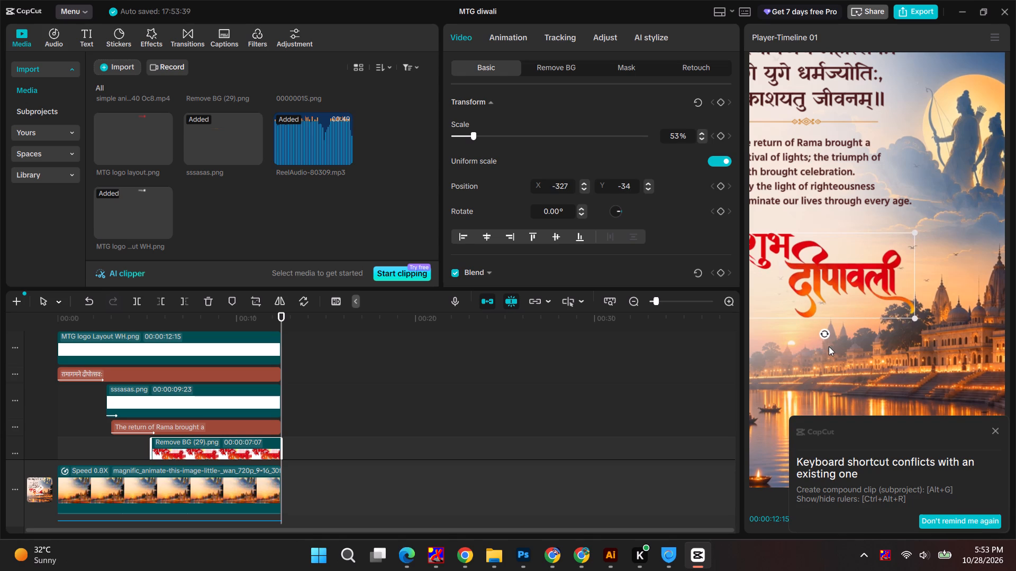
Select the English message and move it down slightly, closer to the शुभ दीपावली title.
scroll(829, 346, "down", 2, "ctrl")
left_click(824, 206)
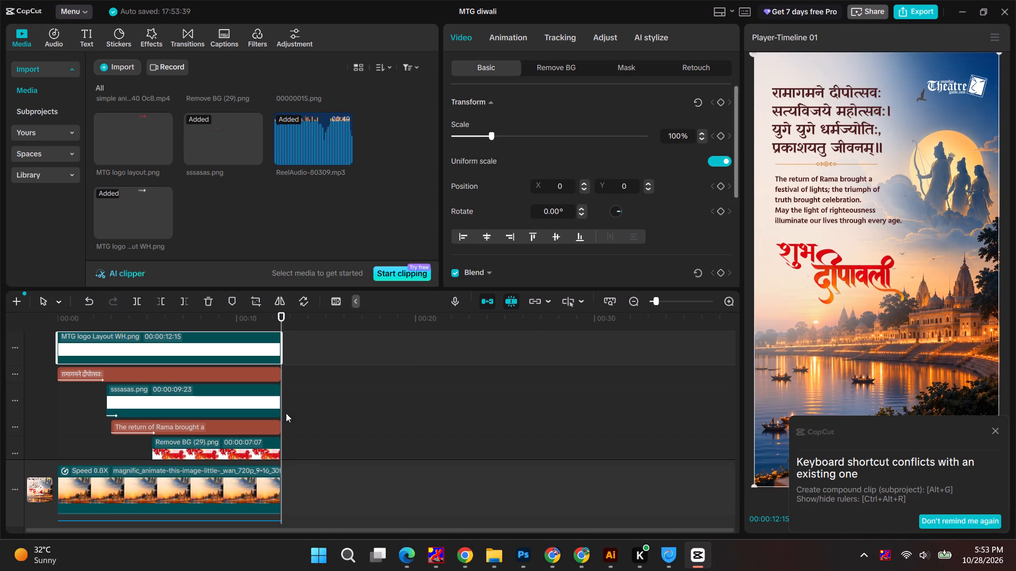
left_click(212, 429)
key("shift+Down")
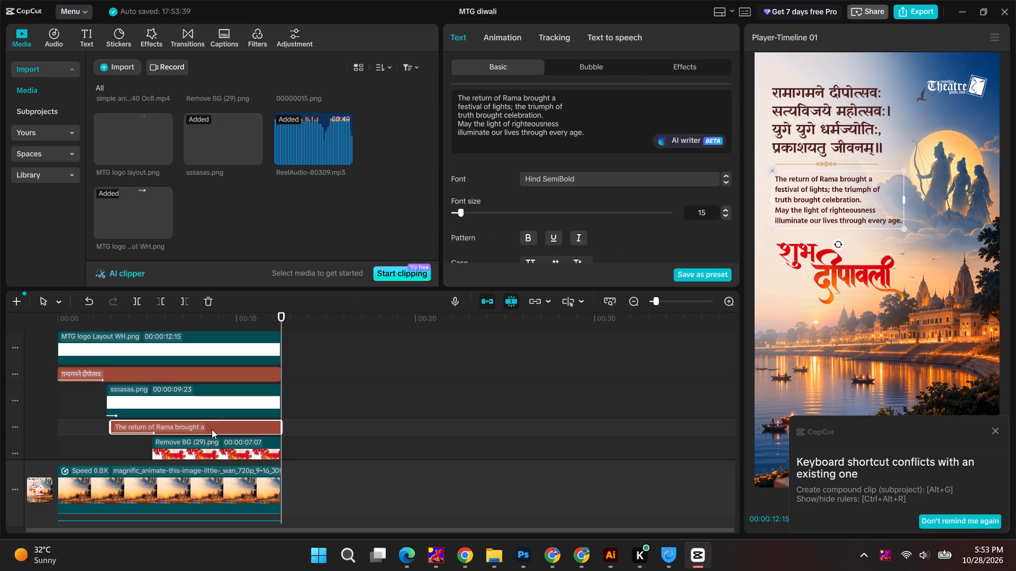
key("shift+Down")
key("shift+Down")
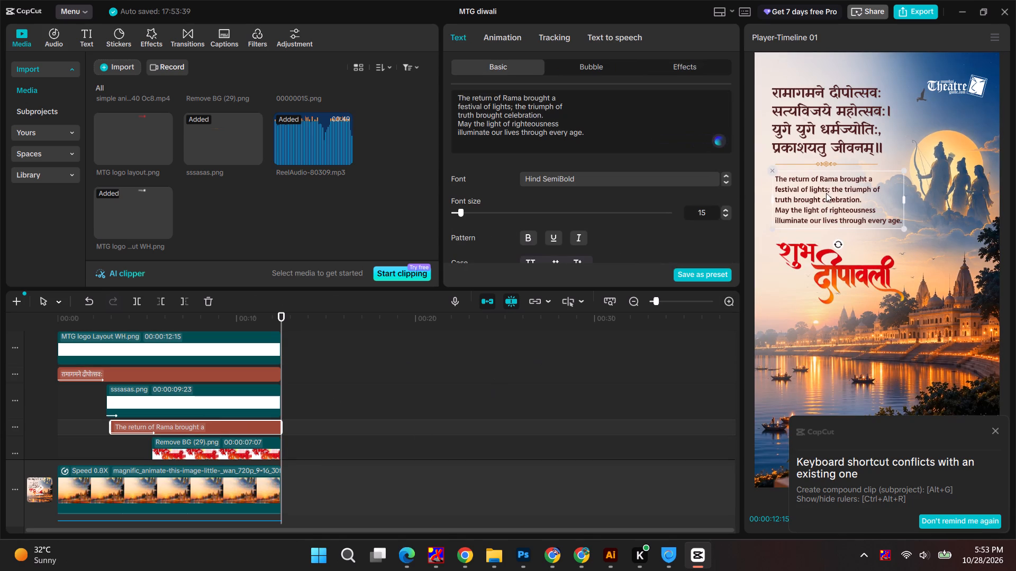
left_click_drag(826, 194, 826, 200)
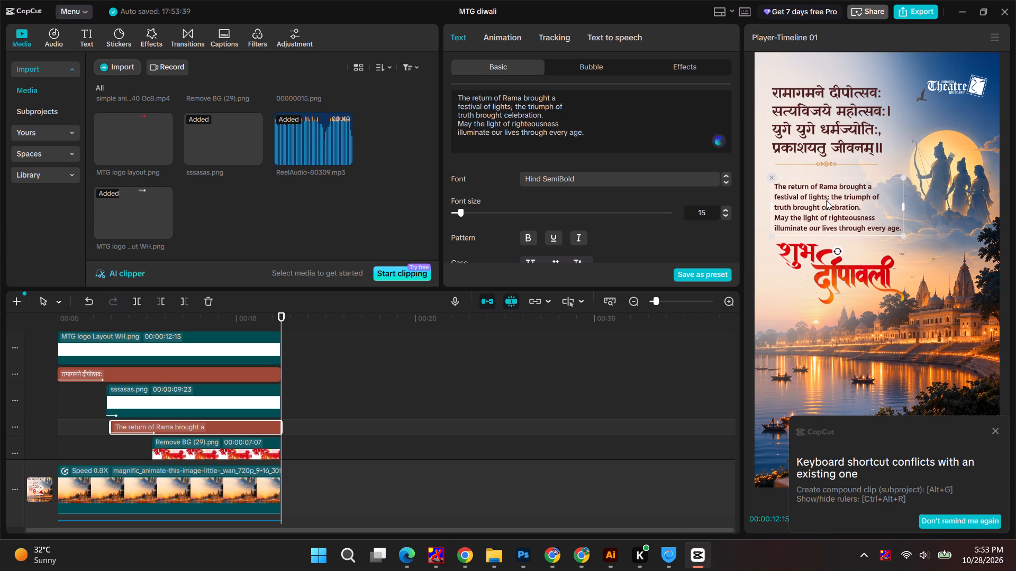
left_click_drag(826, 200, 827, 204)
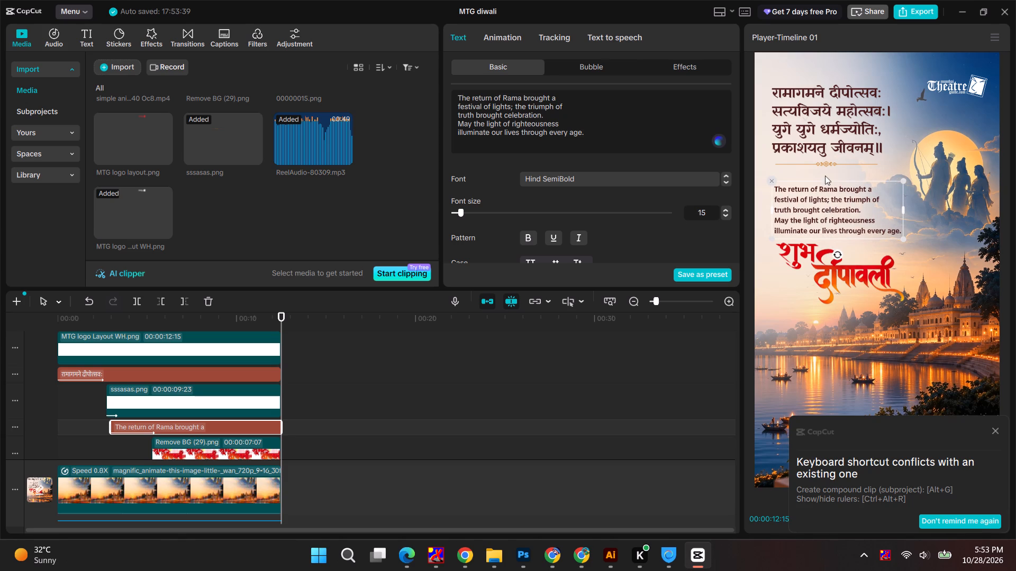
Select the sssasas.png divider and move it down slightly, just above the English message.
left_click(825, 160)
left_click(827, 164)
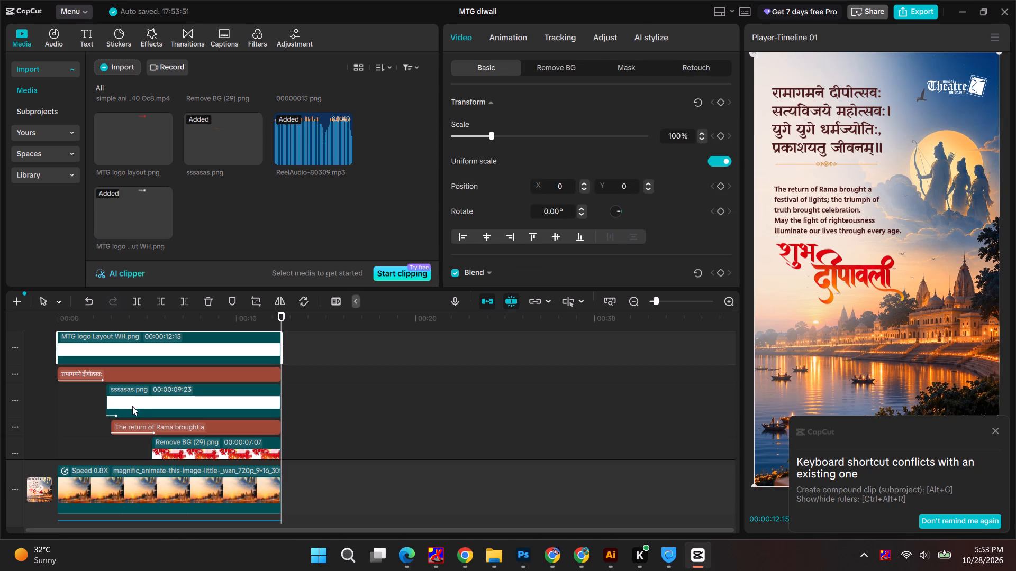
scroll(164, 400, "up", 2)
scroll(185, 422, "down", 8)
left_click(191, 395)
scroll(191, 399, "up", 2)
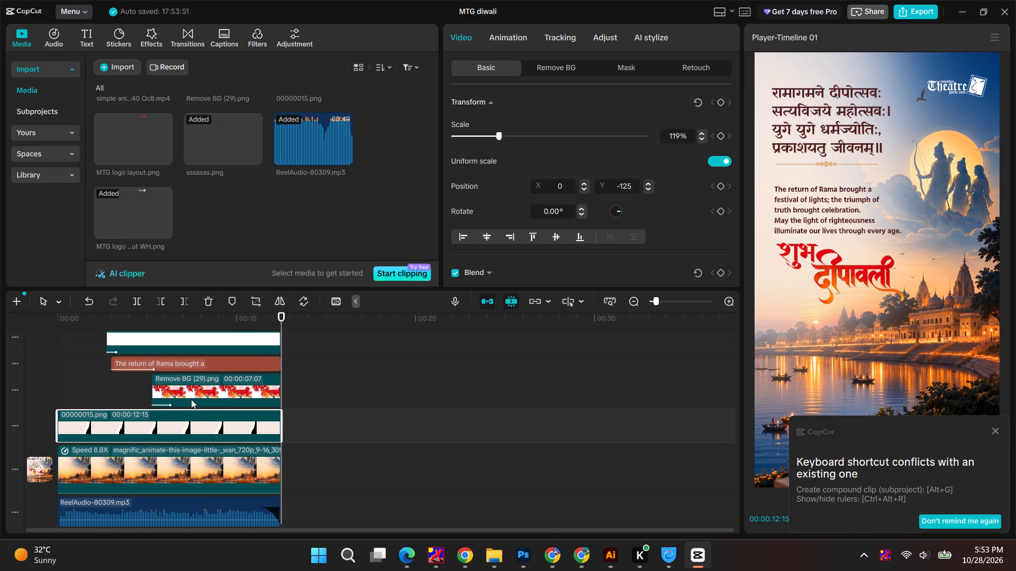
scroll(194, 379, "up", 3)
left_click(198, 382)
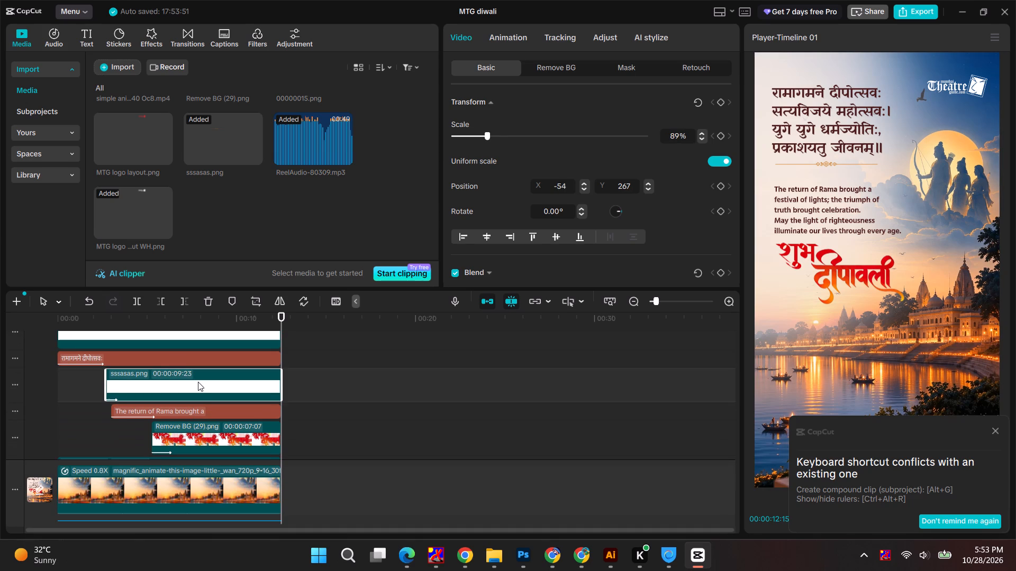
key("Down")
key("Down")
key("Down")
key("shift+Down")
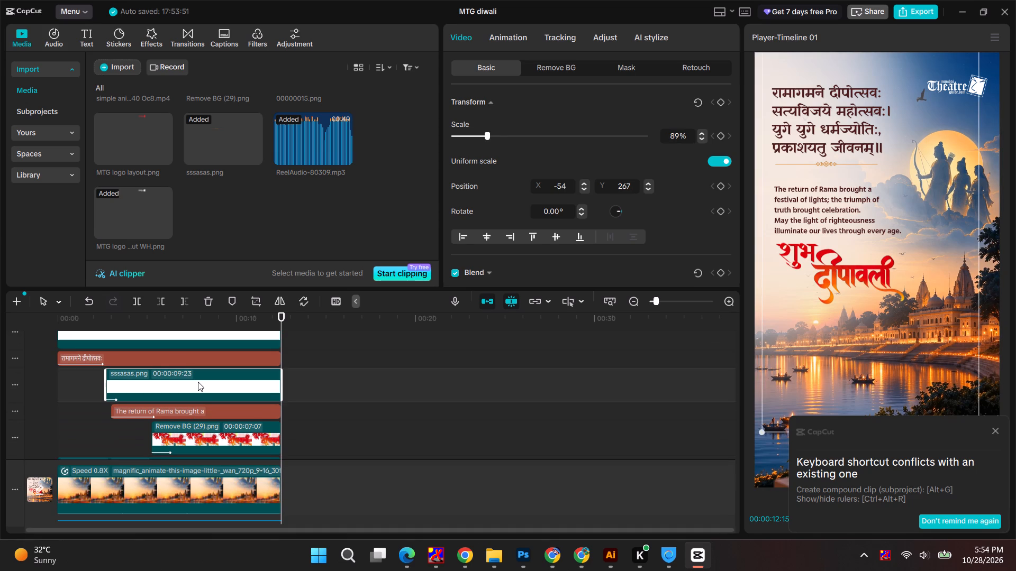
key("shift+Down")
key("shift+Down")
key("shift+Down")
key("shift+Down")
key("shift+Down")
key("shift+Down")
left_click_drag(826, 163, 825, 172)
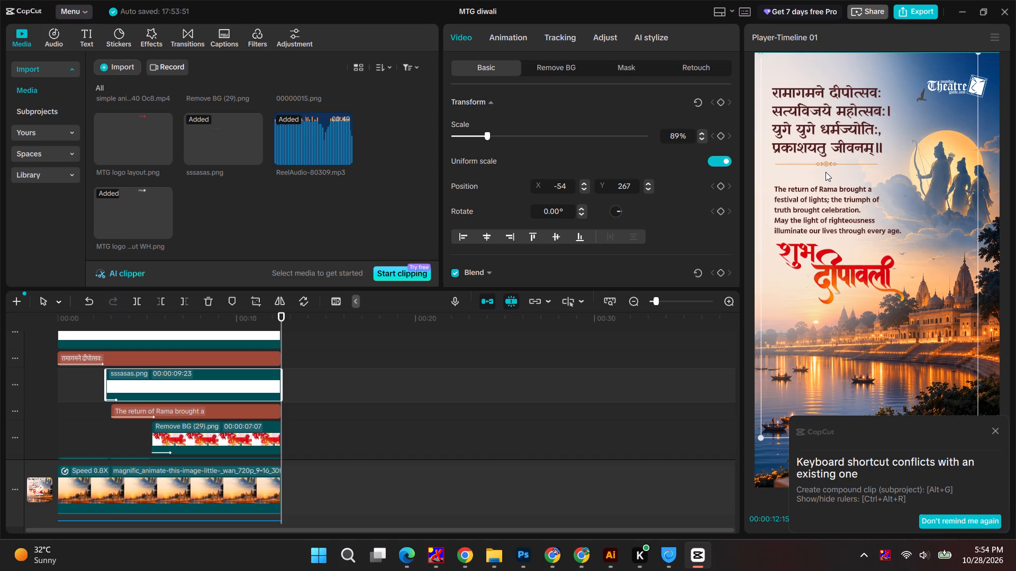
left_click_drag(825, 172, 825, 174)
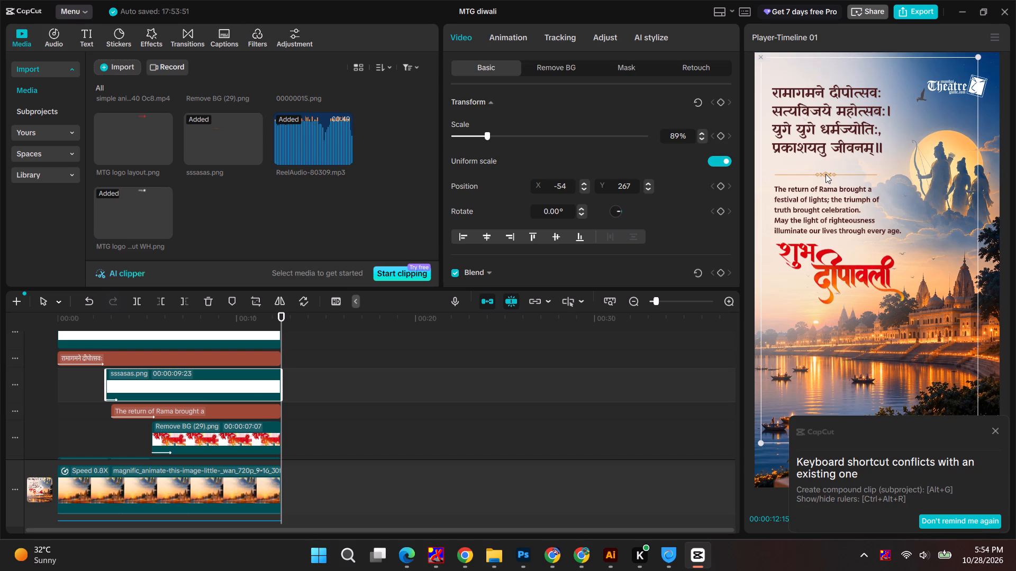
Select the Sanskrit verse and move it down slightly toward the divider.
left_click(201, 355)
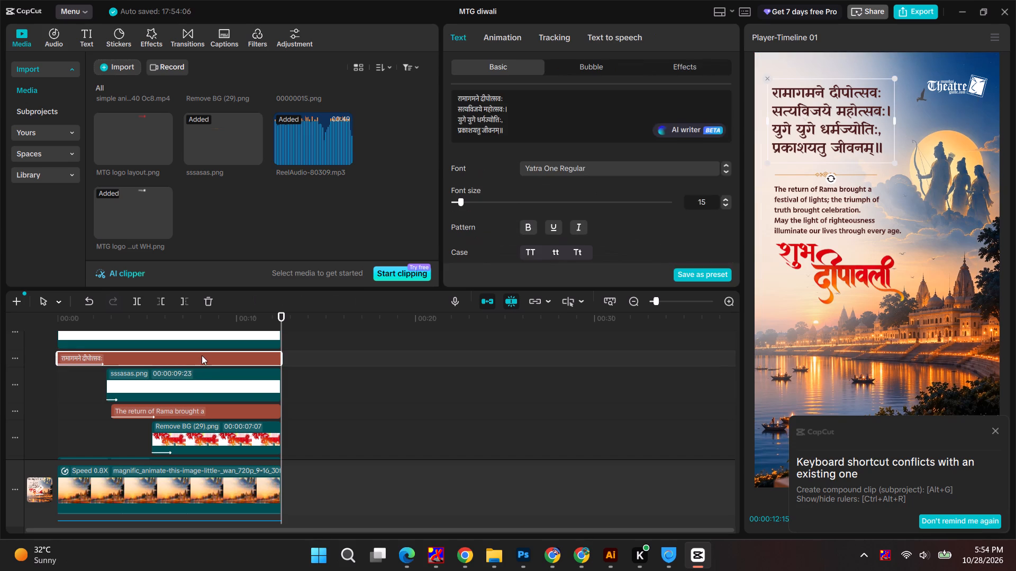
left_click_drag(825, 124, 825, 135)
left_click_drag(830, 112, 829, 119)
Dismiss the keyboard shortcut conflict notification and show the whole frame in the preview.
scroll(593, 334, "down", 4, "ctrl")
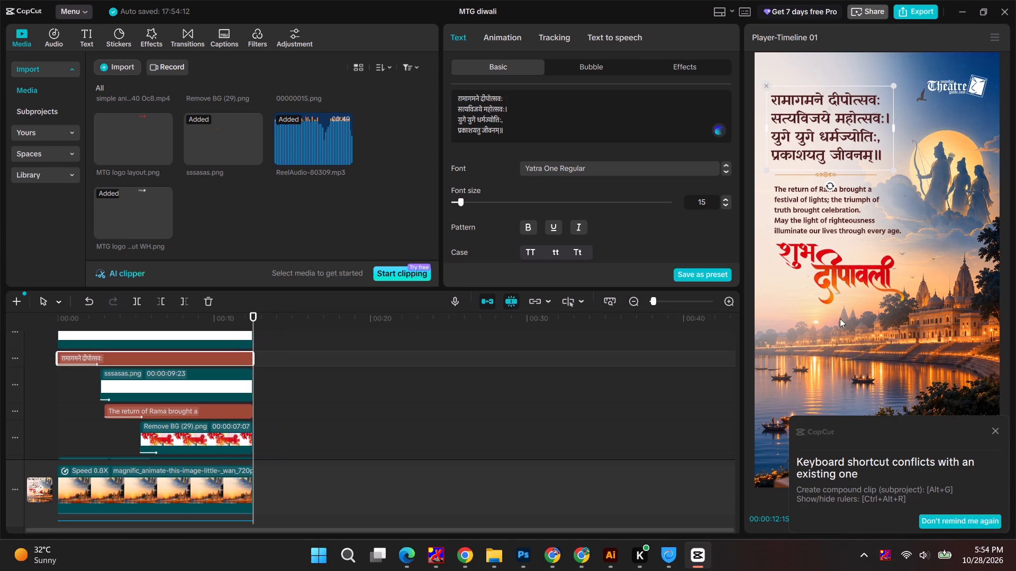
scroll(818, 306, "down", 4, "alt")
left_click(840, 44)
scroll(727, 256, "down", 5, "alt")
scroll(394, 385, "down", 4, "ctrl")
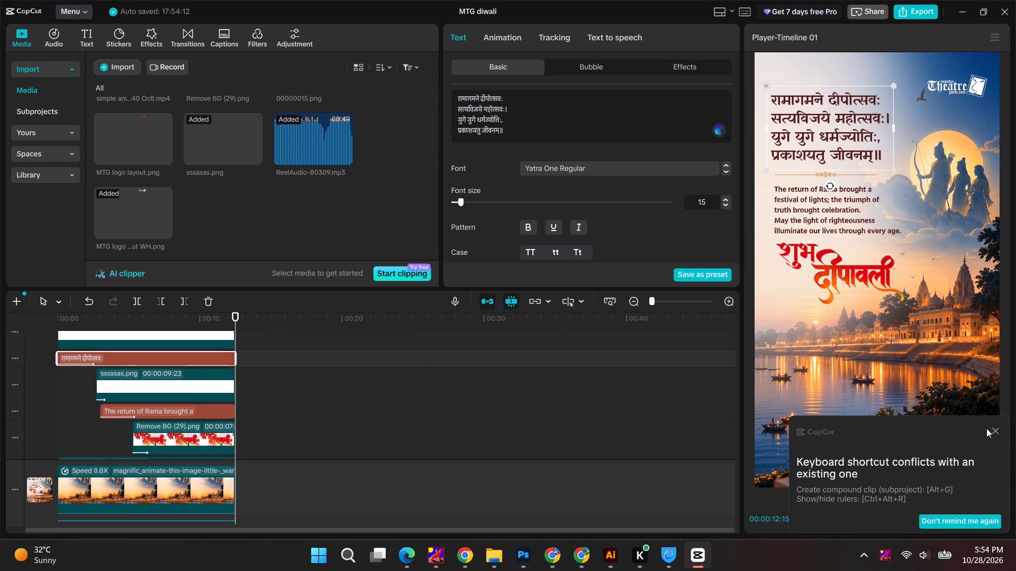
left_click(993, 429)
scroll(879, 431, "down", 3, "ctrl")
scroll(879, 430, "up", 1, "ctrl")
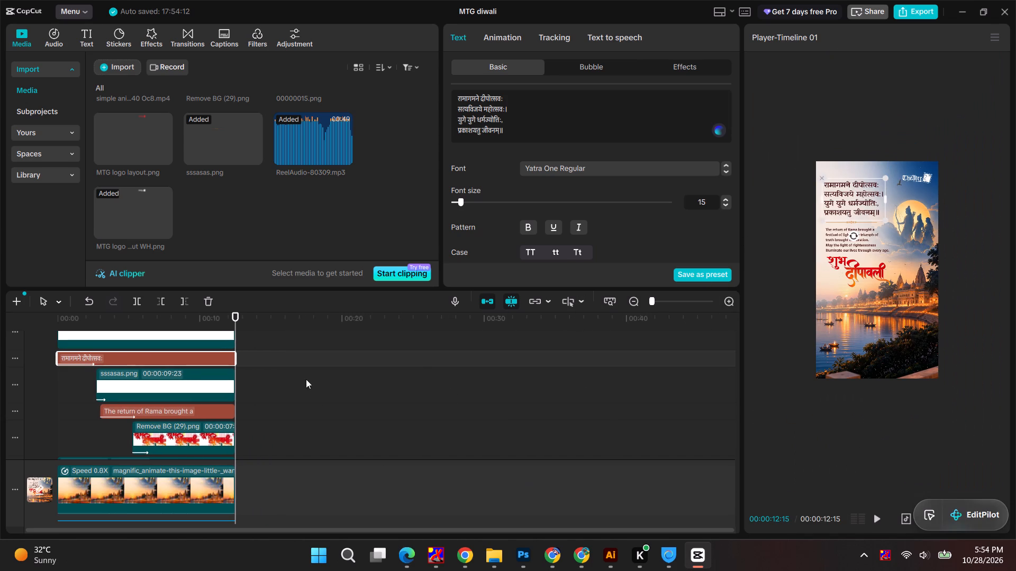
Play the video from the beginning to check the adjusted layout and animations.
left_click_drag(235, 314, 0, 333)
key("space")
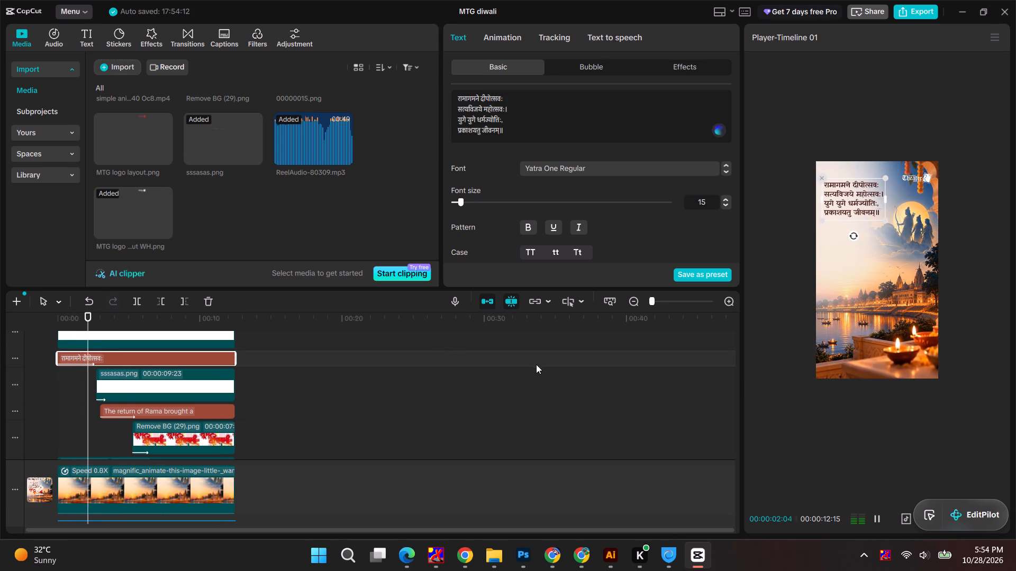
left_click(518, 377)
left_click_drag(235, 313, 0, 334)
left_click(168, 498)
key("space")
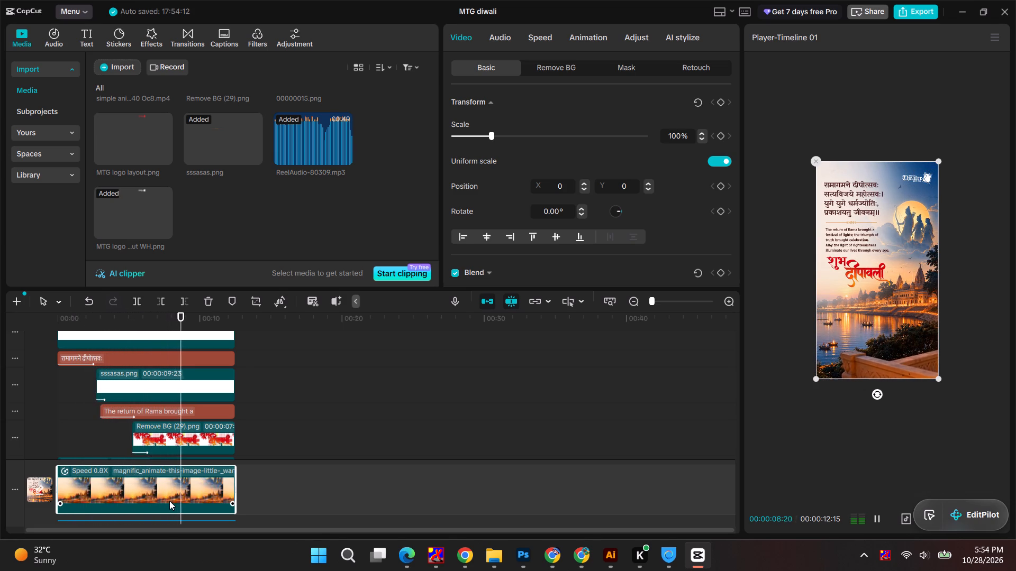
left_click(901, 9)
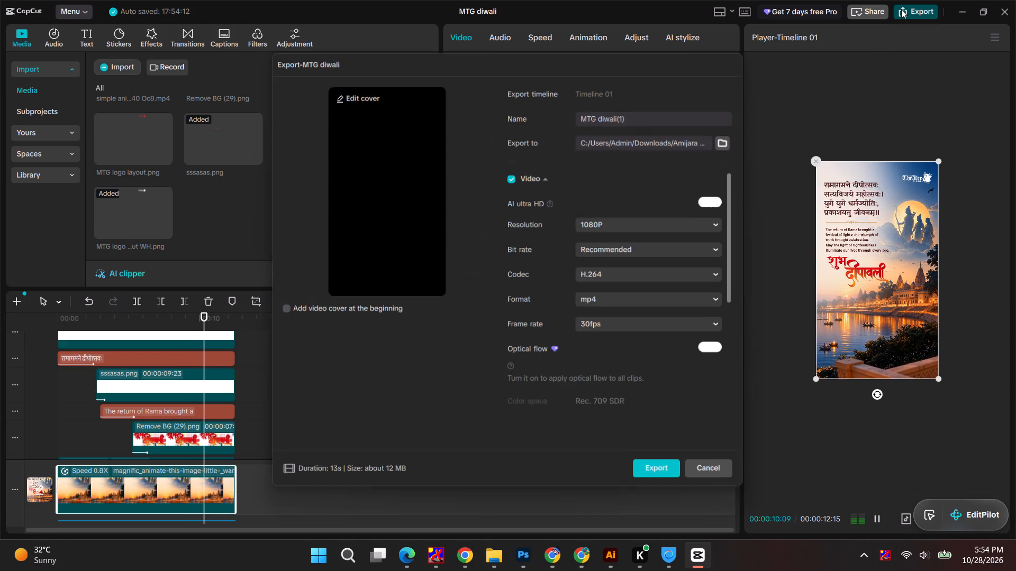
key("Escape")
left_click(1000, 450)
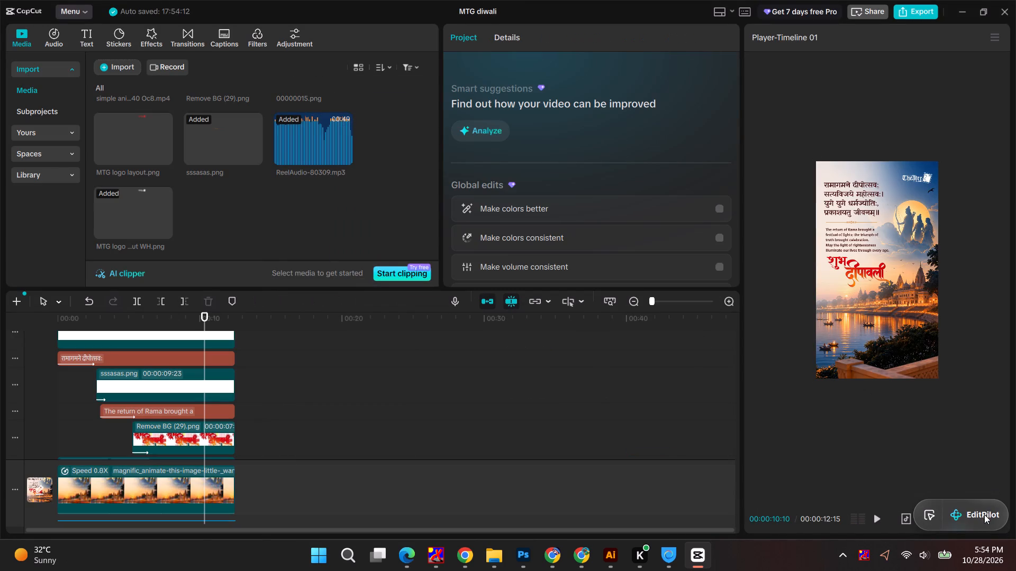
Move the EditPilot widget off the player controls and play the video full screen from the beginning to review it.
left_click_drag(976, 517, 967, 457)
left_click(995, 519)
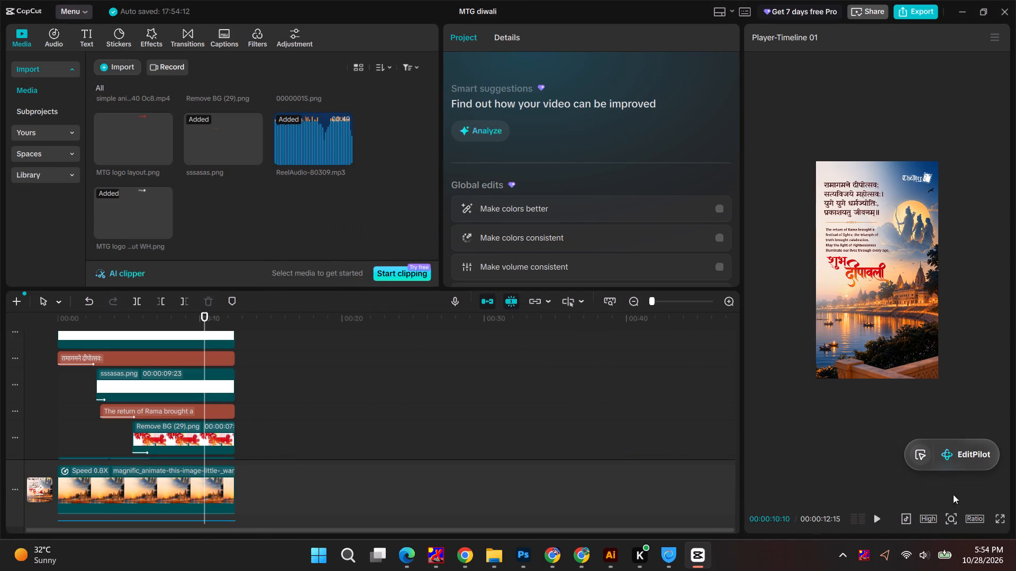
left_click(1001, 517)
left_click(333, 512)
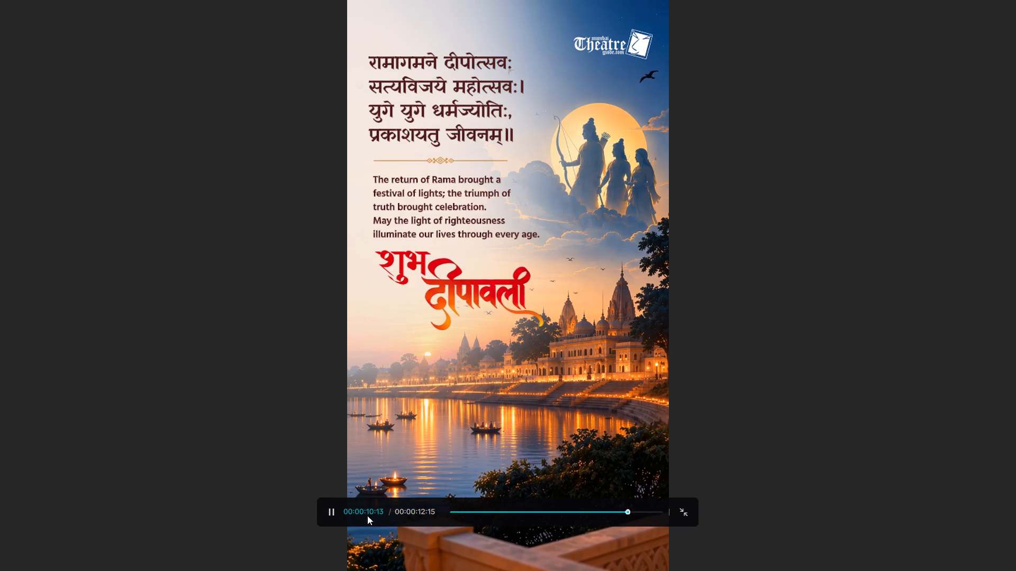
left_click_drag(450, 511, 359, 509)
key("space")
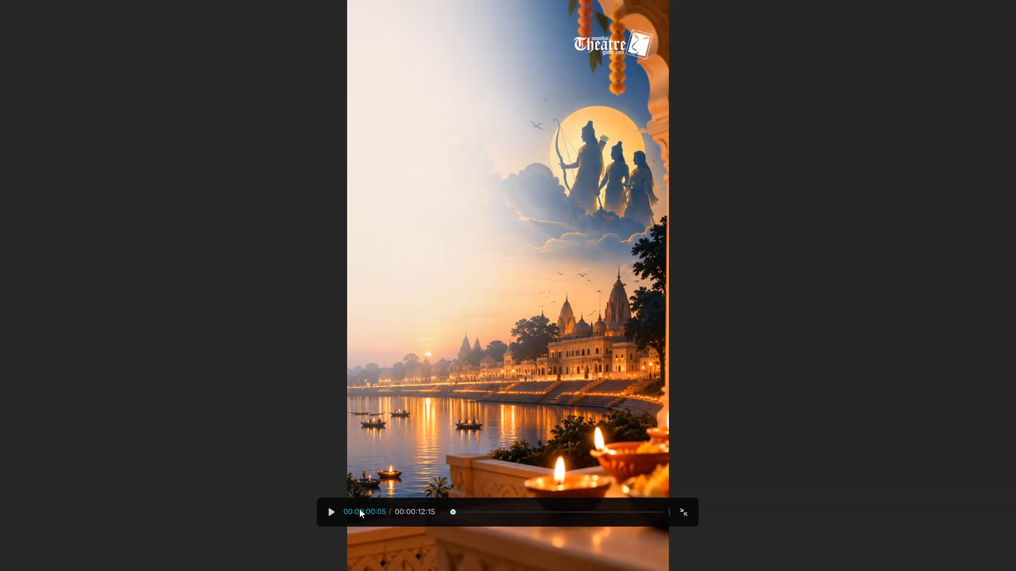
key("space")
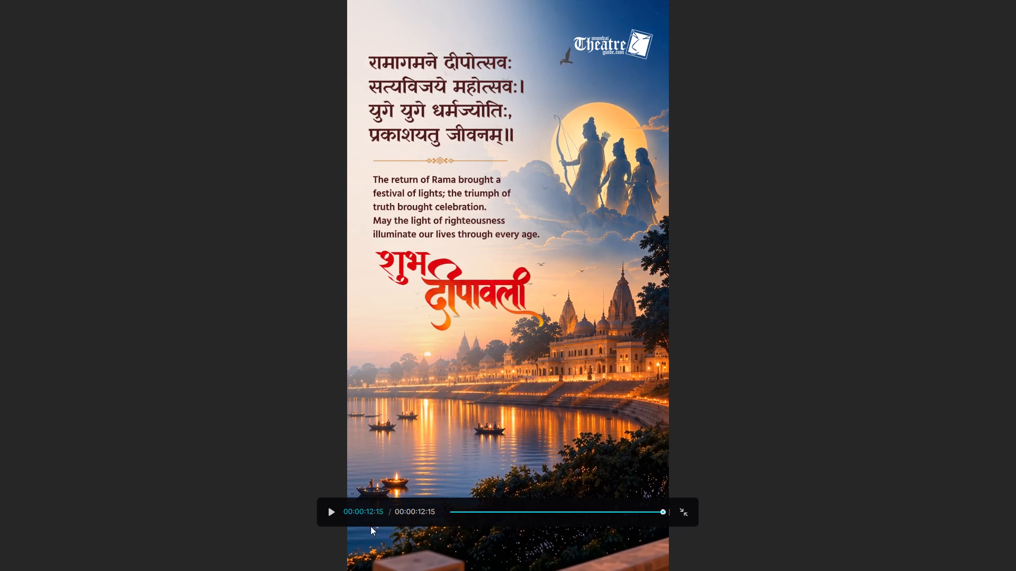
scroll(484, 323, "down", 5, "ctrl")
key("Escape")
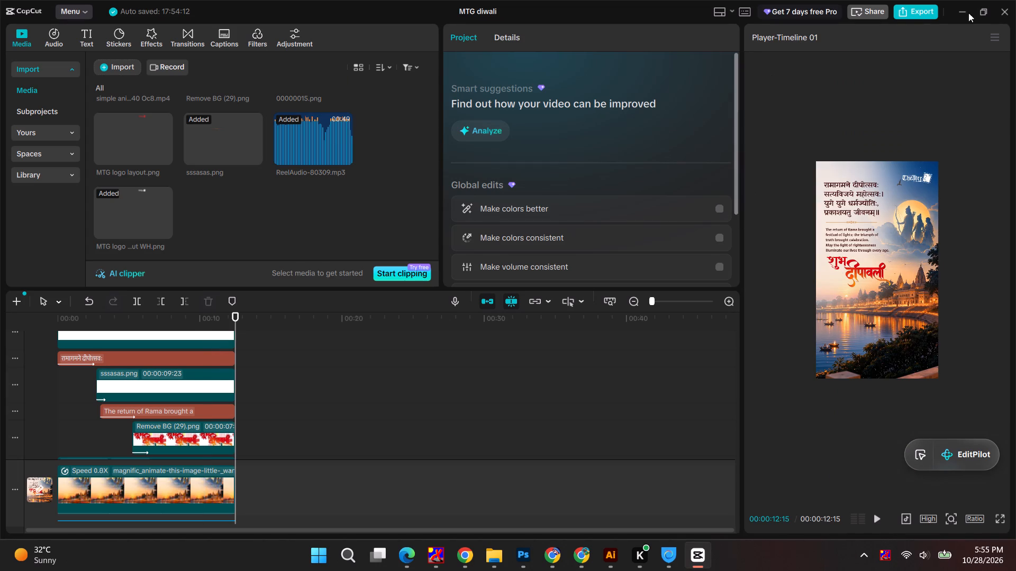
Export the video as MTG diwali 01 in 1080P, H.264, mp4 at 30fps.
left_click(911, 8)
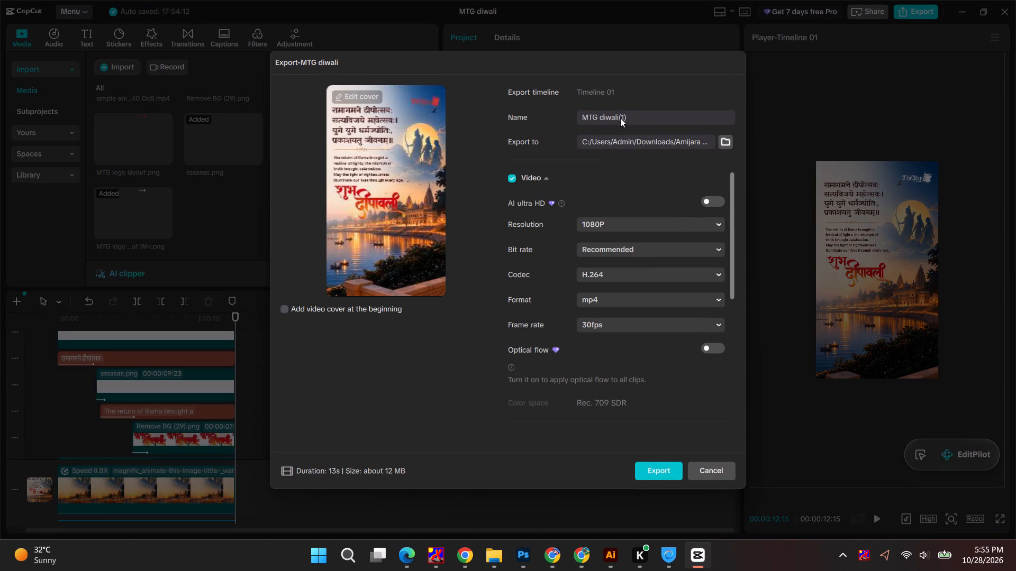
left_click_drag(620, 117, 667, 115)
key("BackSpace")
key("BackSpace")
key("space")
type("01")
key("Return")
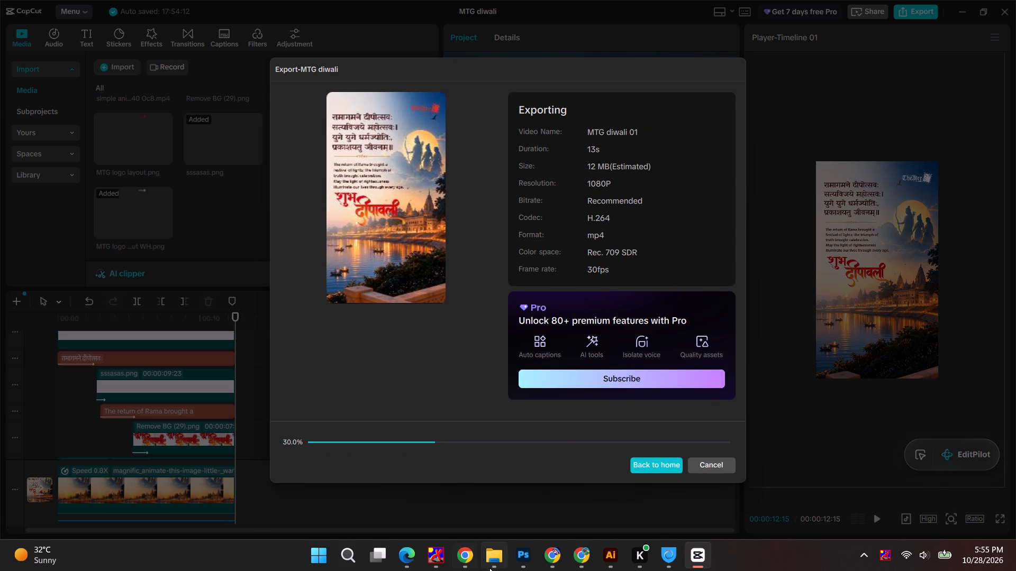
In File Explorer, delete the MTG diwali 001 and MTG diwali folders from Amijara Bags Janmashtami(1) in Downloads.
key("alt+Tab")
left_click(427, 164, "alt")
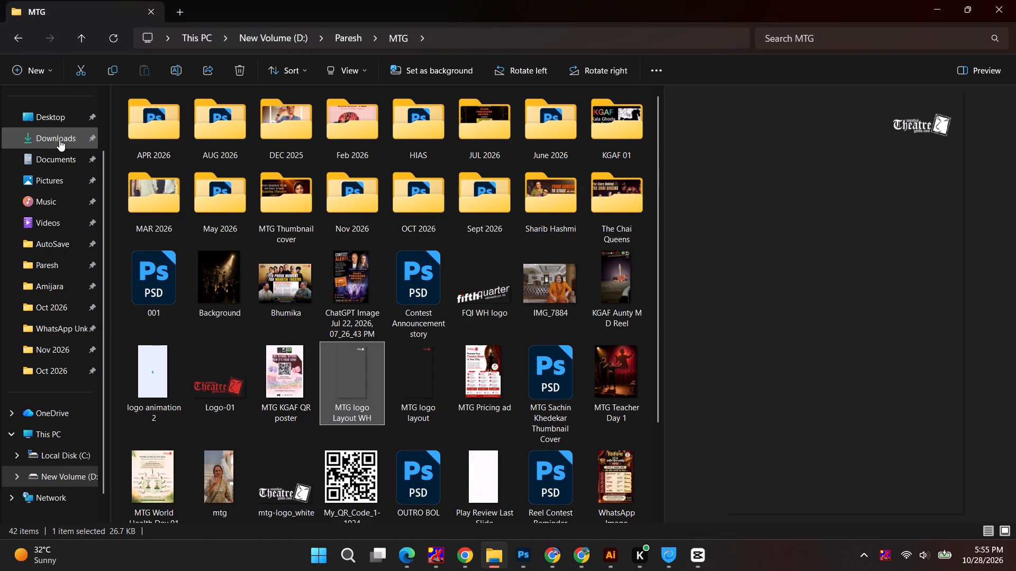
left_click(57, 142)
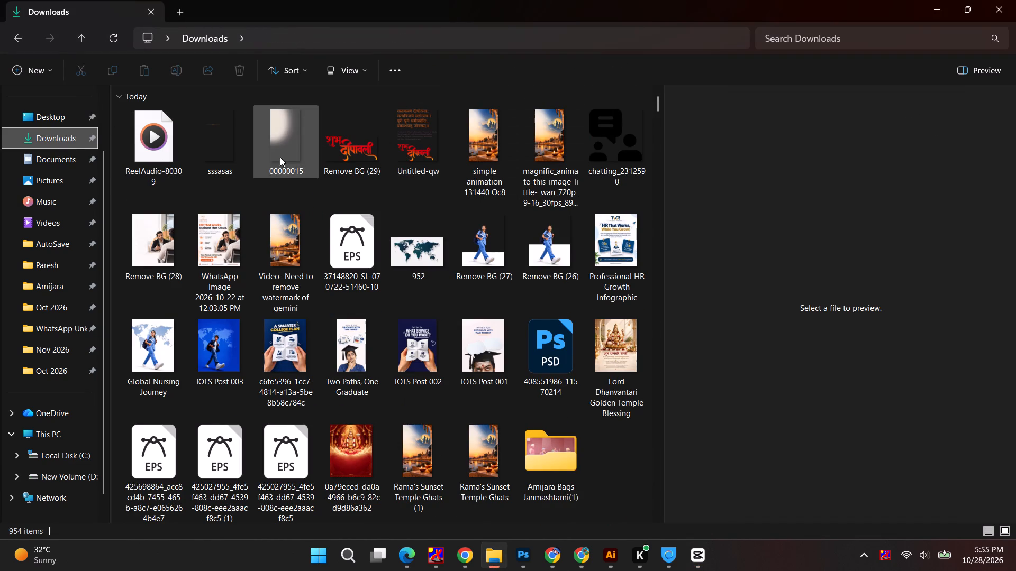
double_click(562, 478)
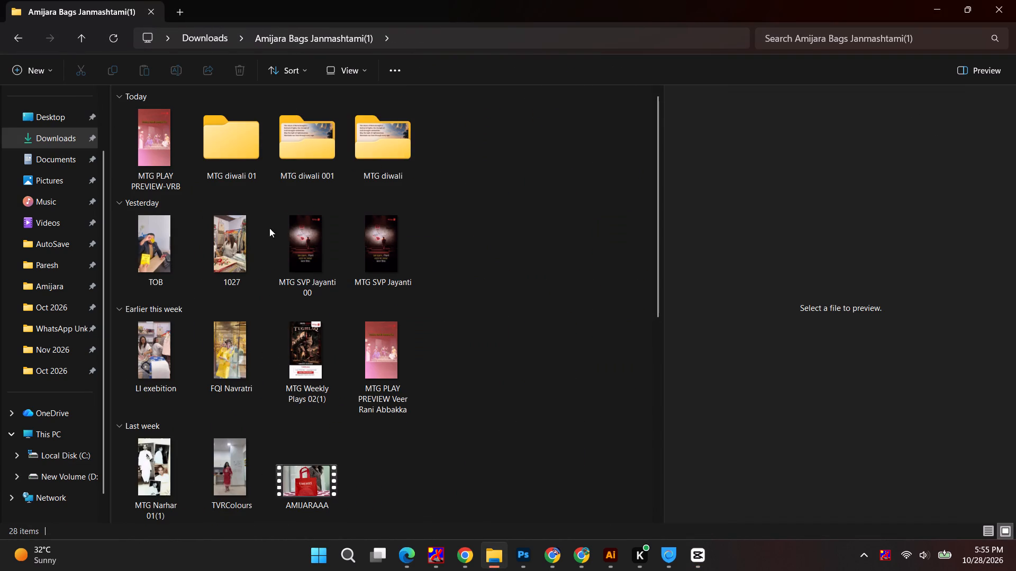
left_click(324, 158)
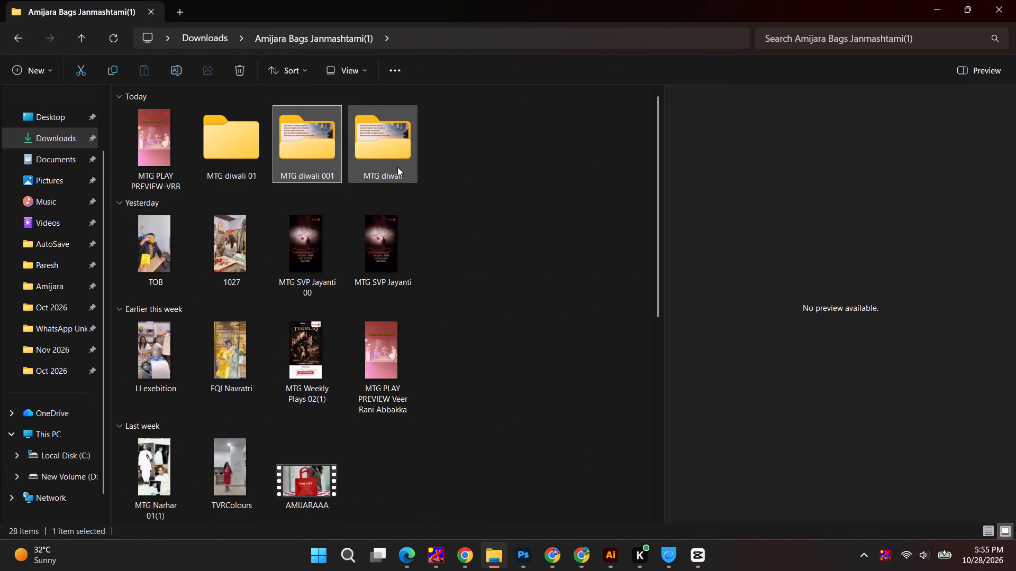
left_click(397, 161, "shift")
key("Delete")
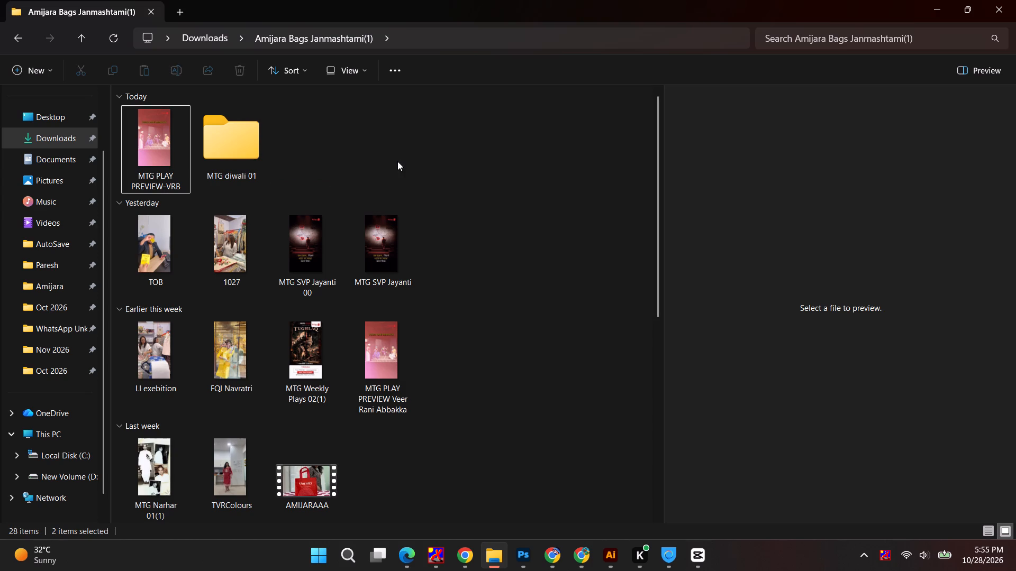
Switch back to CapCut and cancel the running MTG diwali 01 export.
left_click(243, 156)
key("alt+Tab")
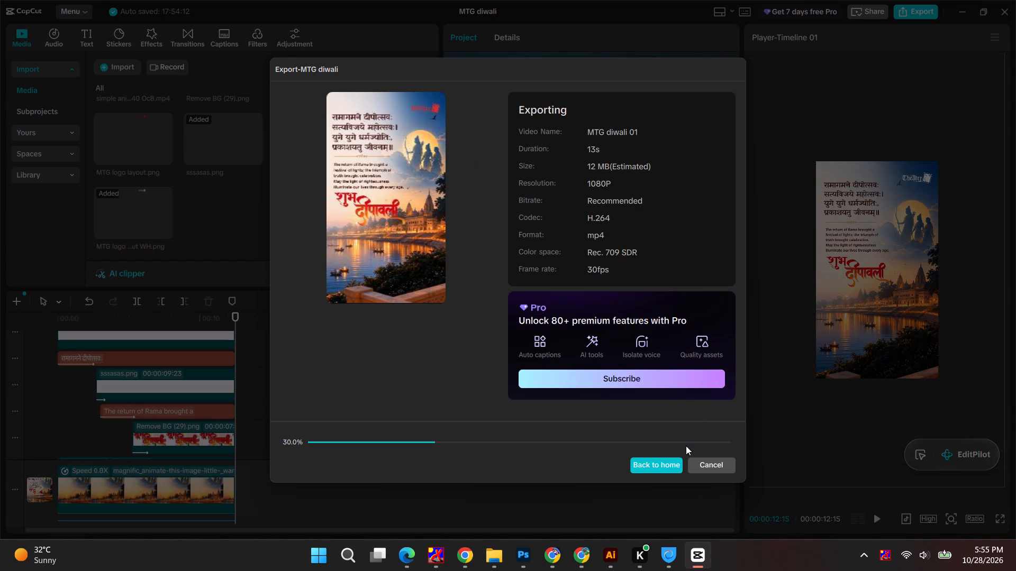
left_click(712, 469)
left_click(485, 310)
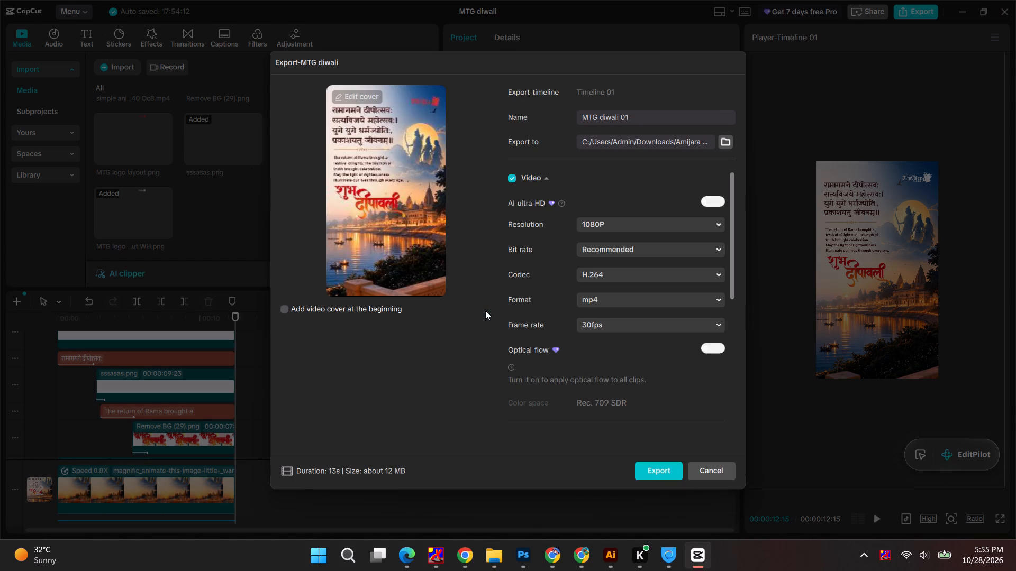
Export the video as MTG diwali 01 in 1080P, H.264, mp4 at 30fps and dismiss the sharing options.
left_click(653, 467)
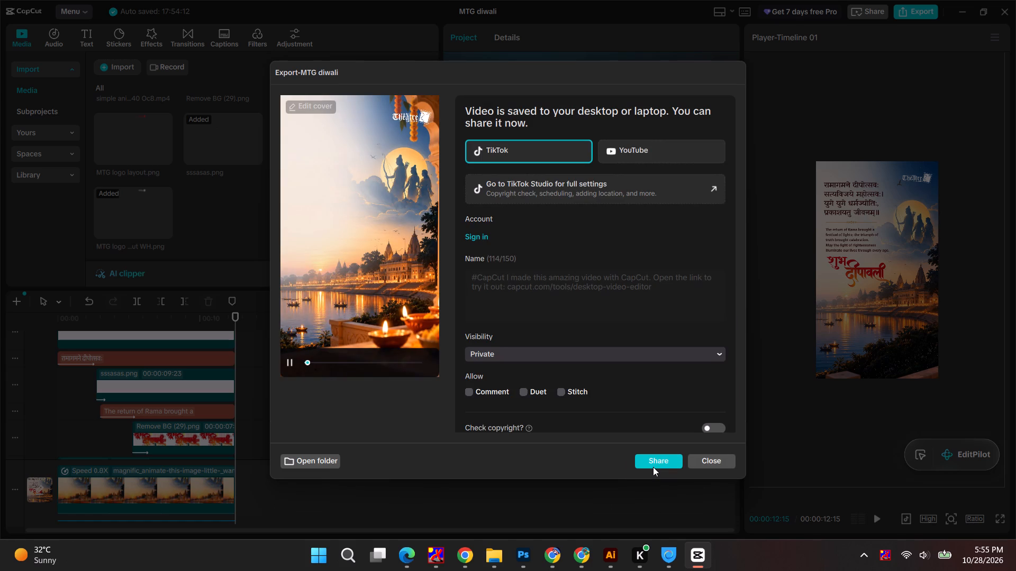
left_click(713, 464)
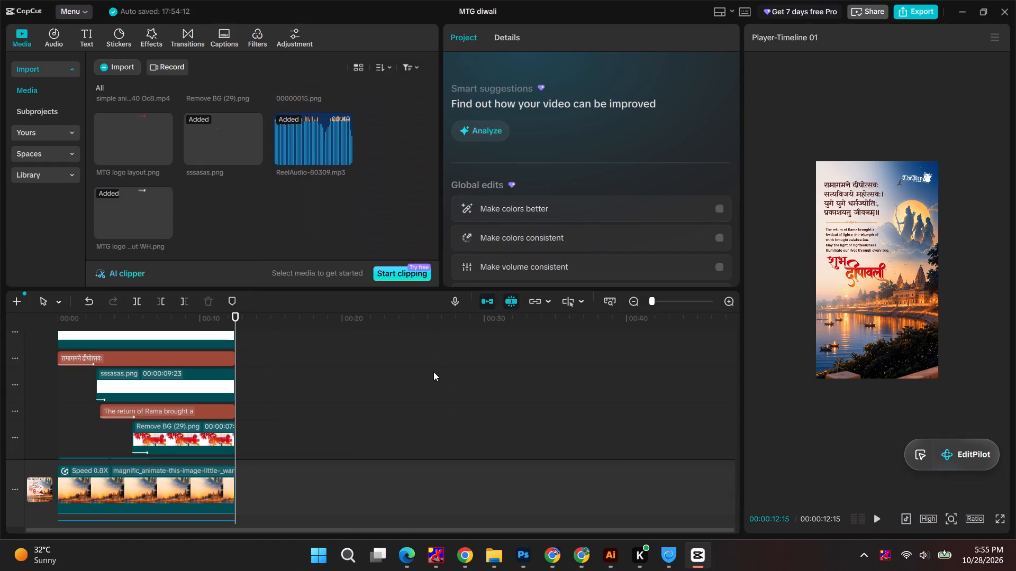
key("alt+Tab")
left_click(436, 150, "alt")
double_click(233, 155)
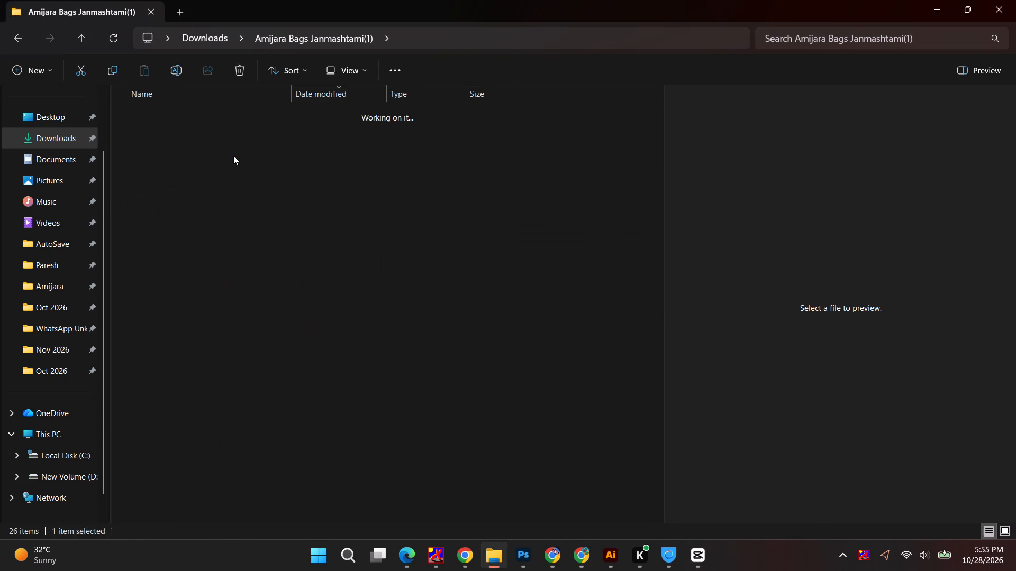
left_click(161, 134)
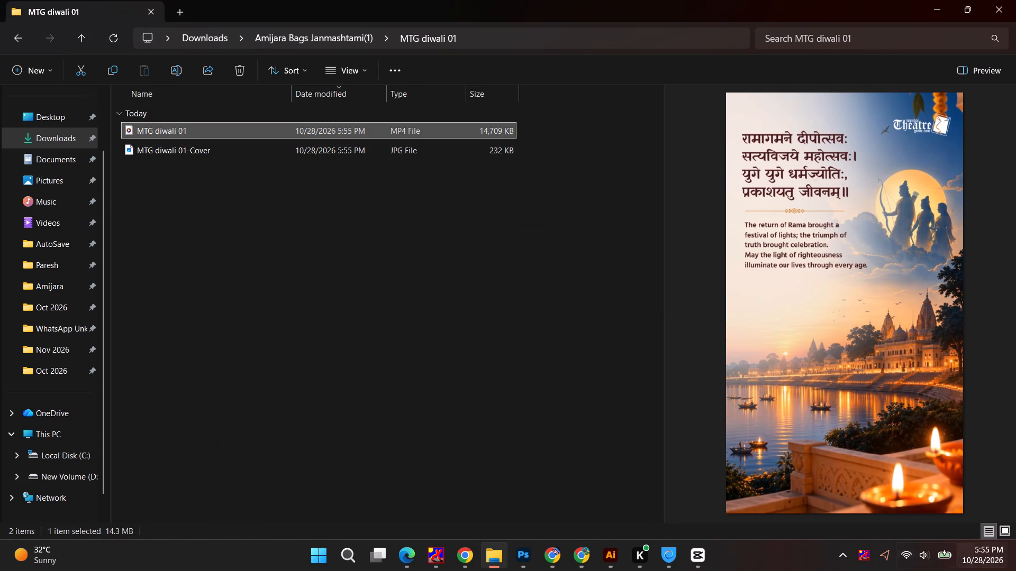
double_click(868, 556)
left_click_drag(144, 135, 184, 147)
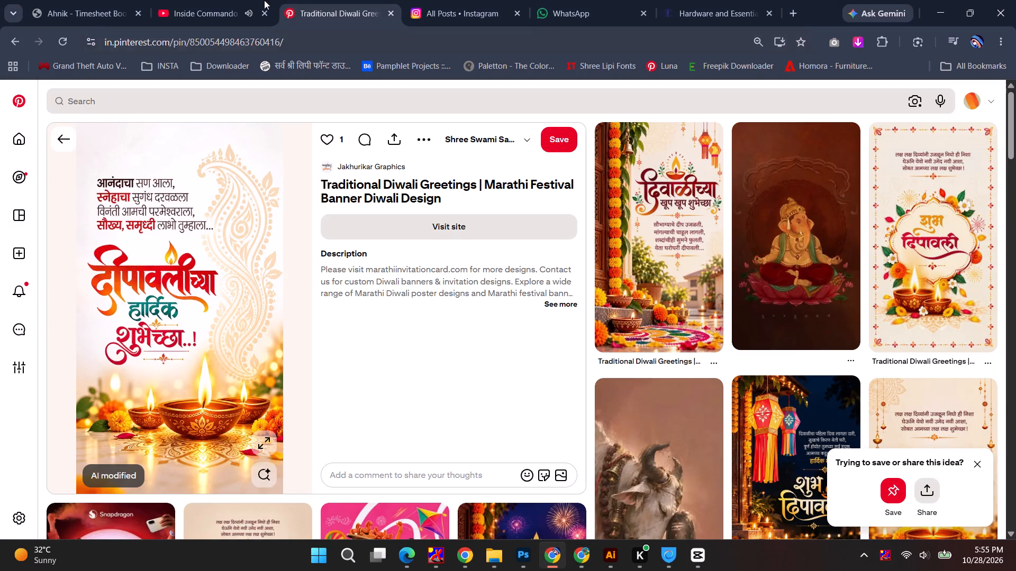
left_click_drag(204, 10, 203, 15)
left_click(654, 446)
left_click(341, 0)
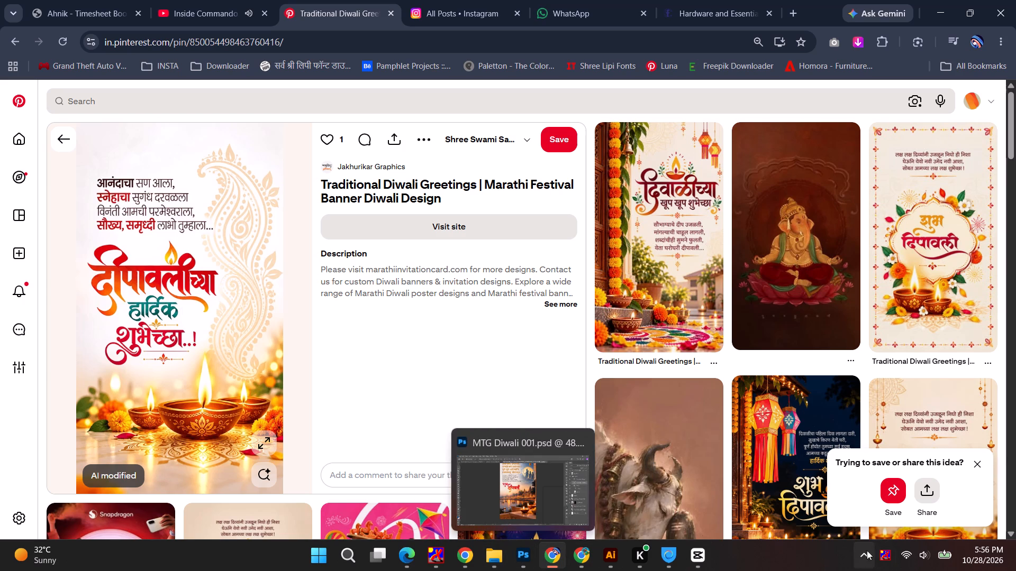
double_click(882, 552)
left_click(383, 213)
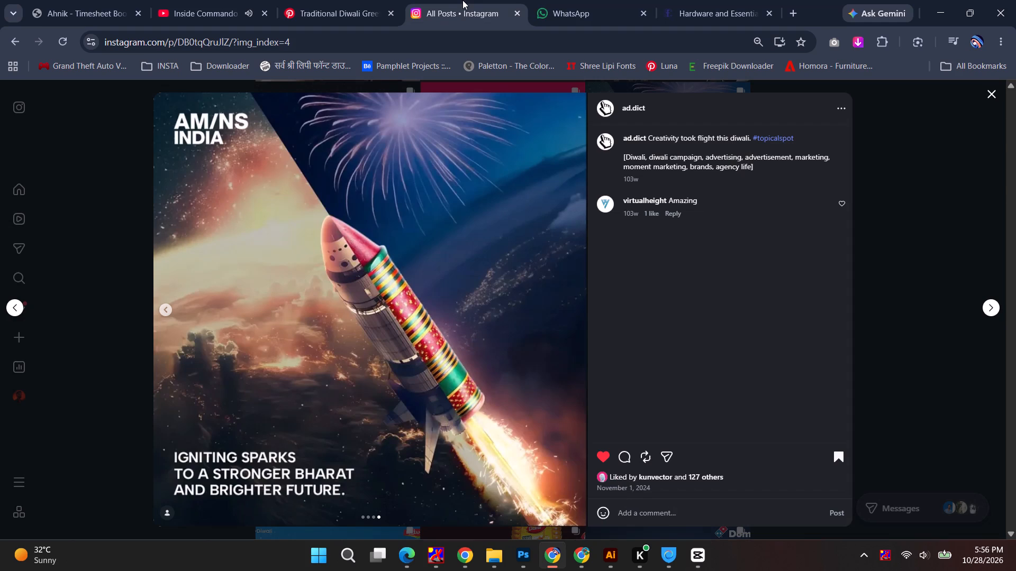
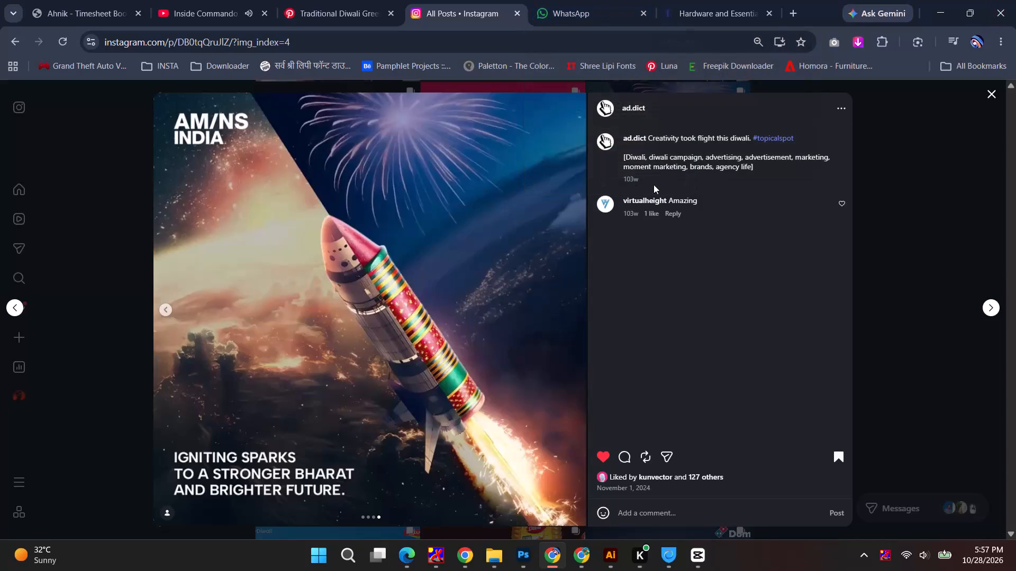
Close the rocket post and look through every slide of the saved schbang Diwali 2024 carousel with the pink cover, then close it.
left_click(924, 176)
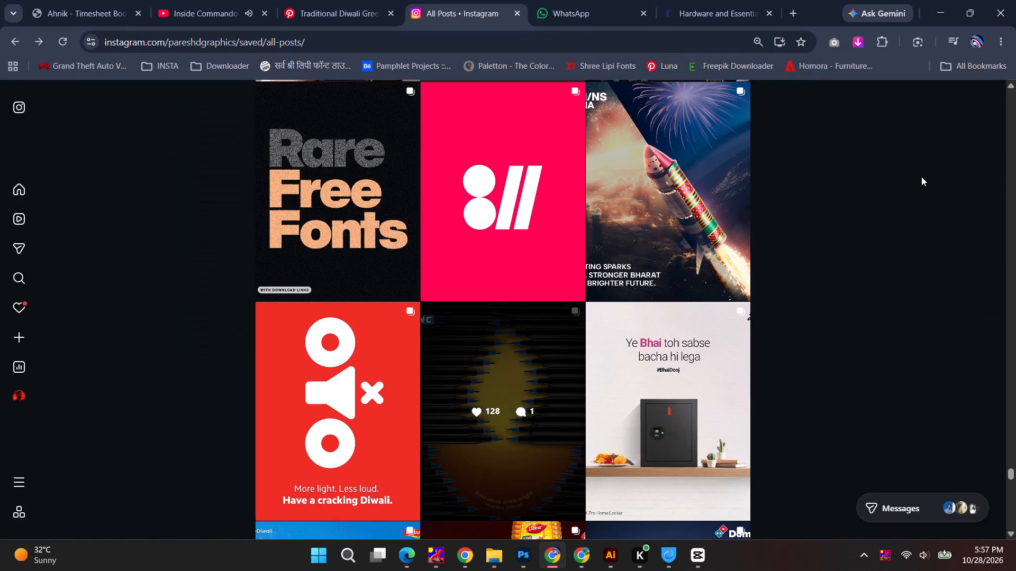
left_click(570, 225)
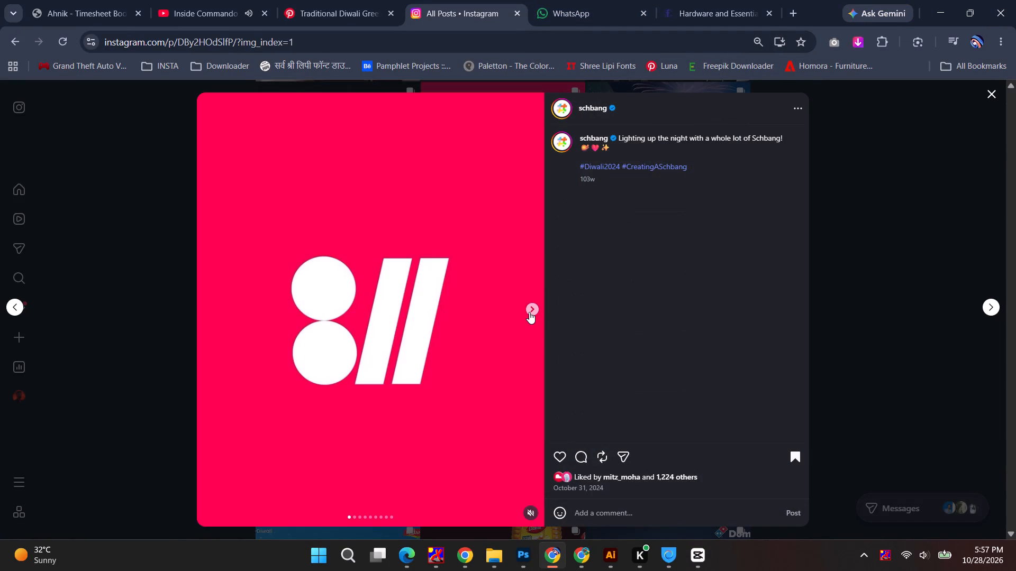
left_click(529, 312)
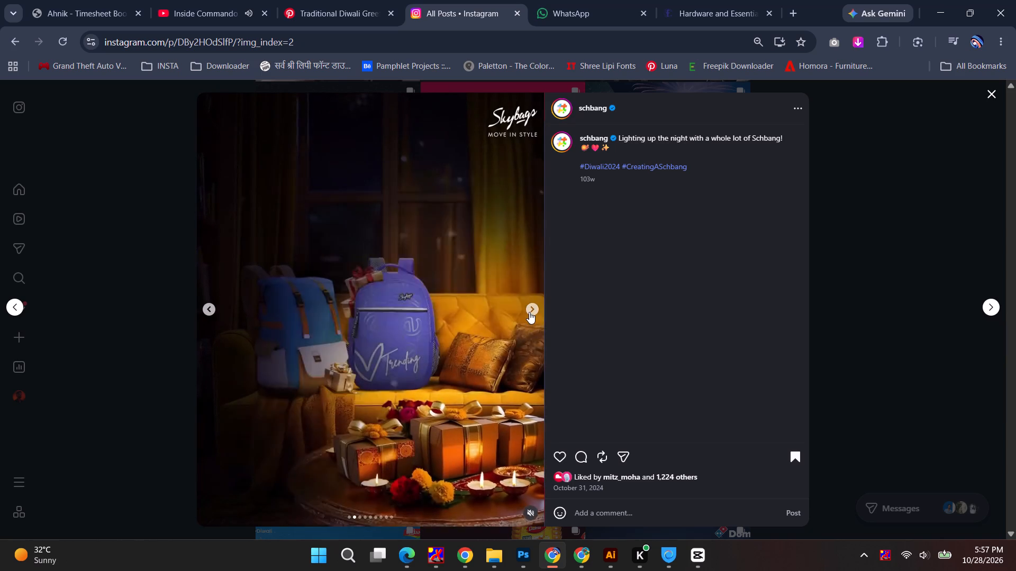
left_click(529, 312)
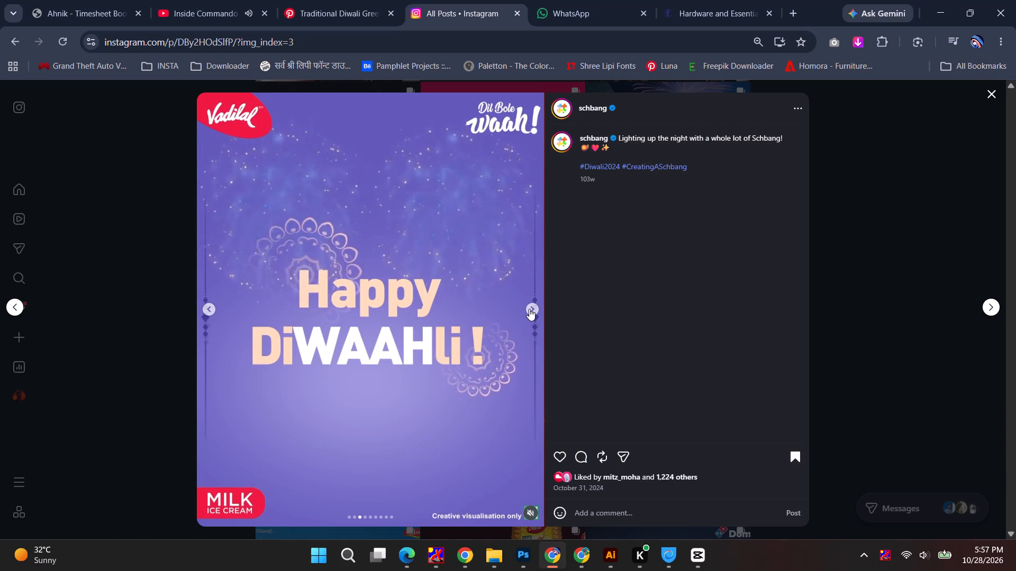
left_click(529, 309)
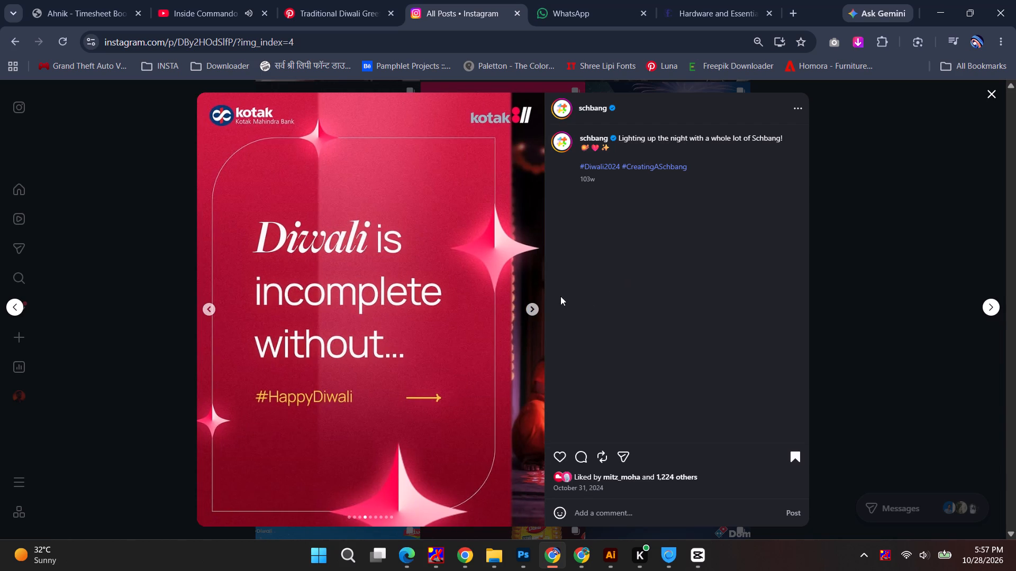
left_click(533, 311)
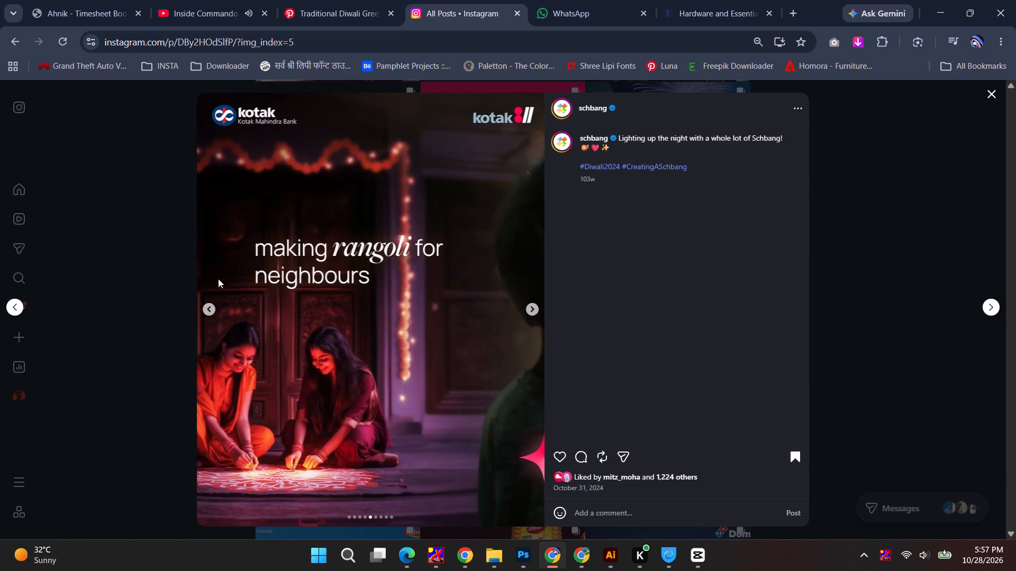
left_click(525, 305)
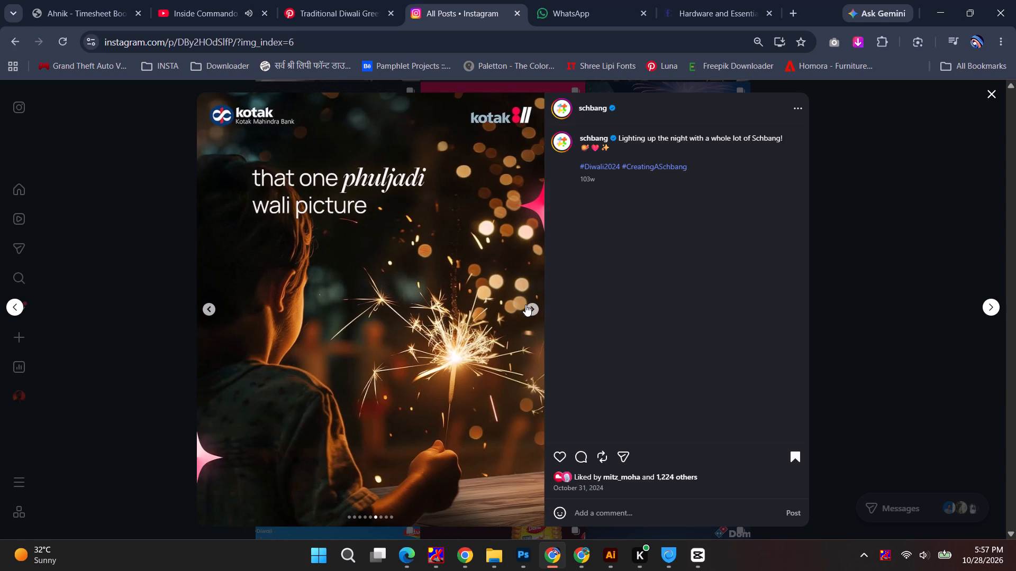
left_click(525, 305)
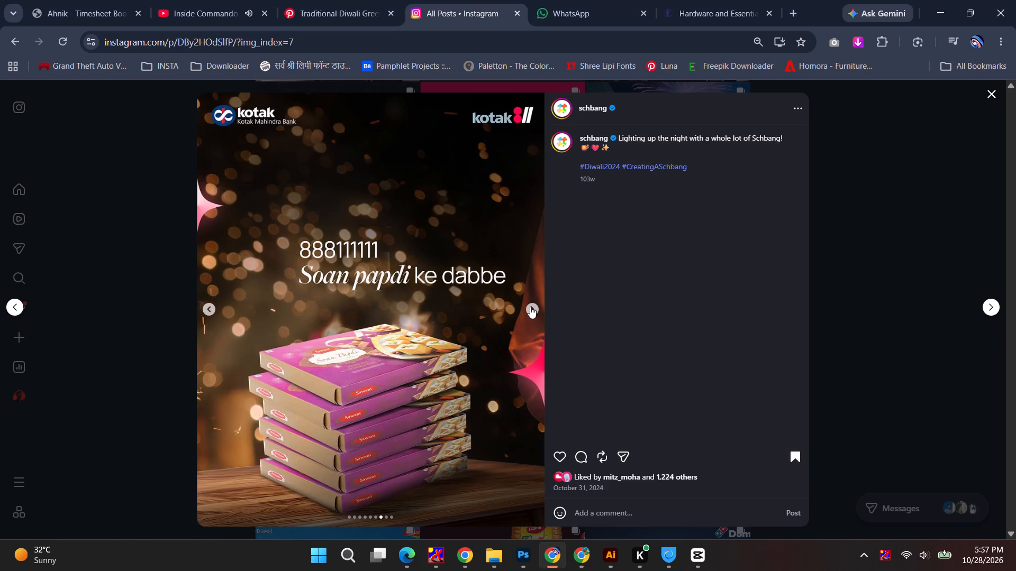
left_click(534, 307)
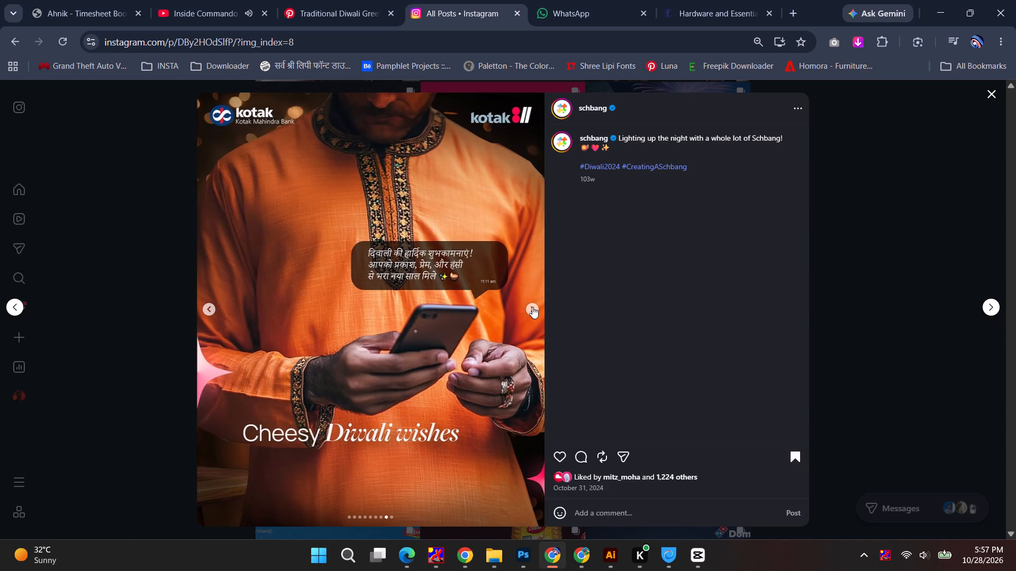
left_click(214, 308)
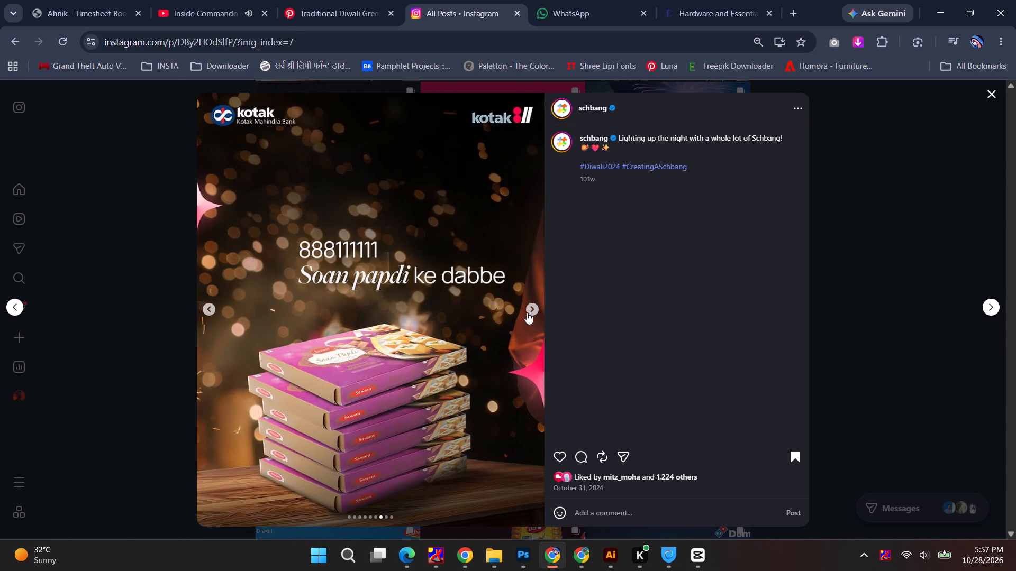
left_click(527, 312)
left_click(529, 315)
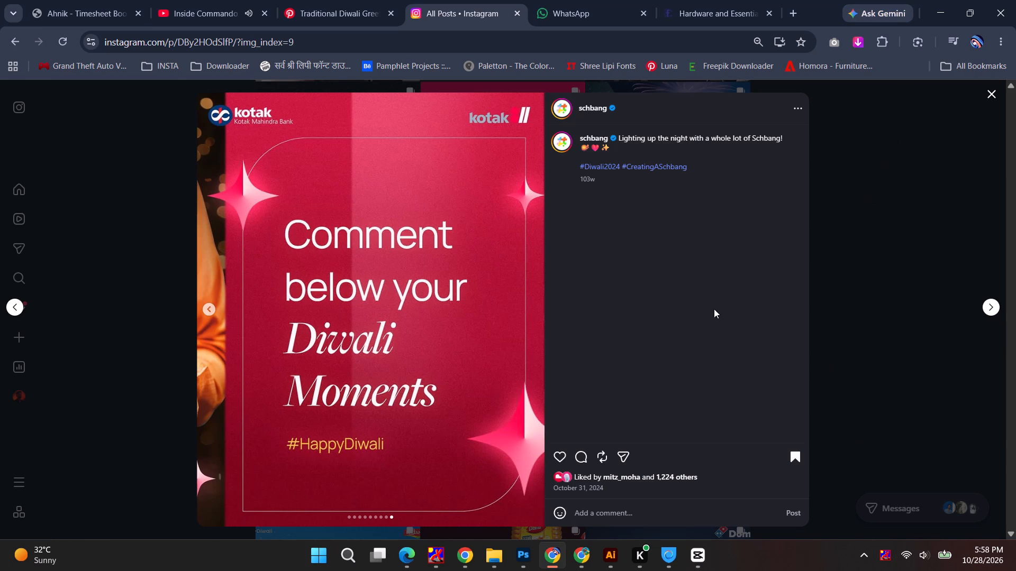
left_click(993, 93)
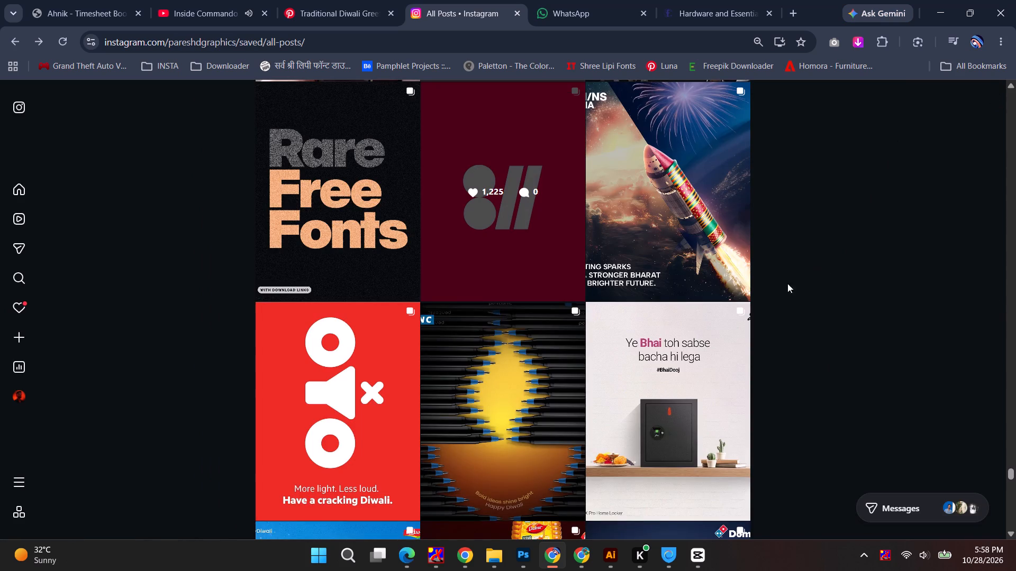
Look through the slides of the saved schbang Bhai Dooj carousel with the Godrej locker cover and close it.
scroll(586, 335, "down", 2)
left_click(663, 319)
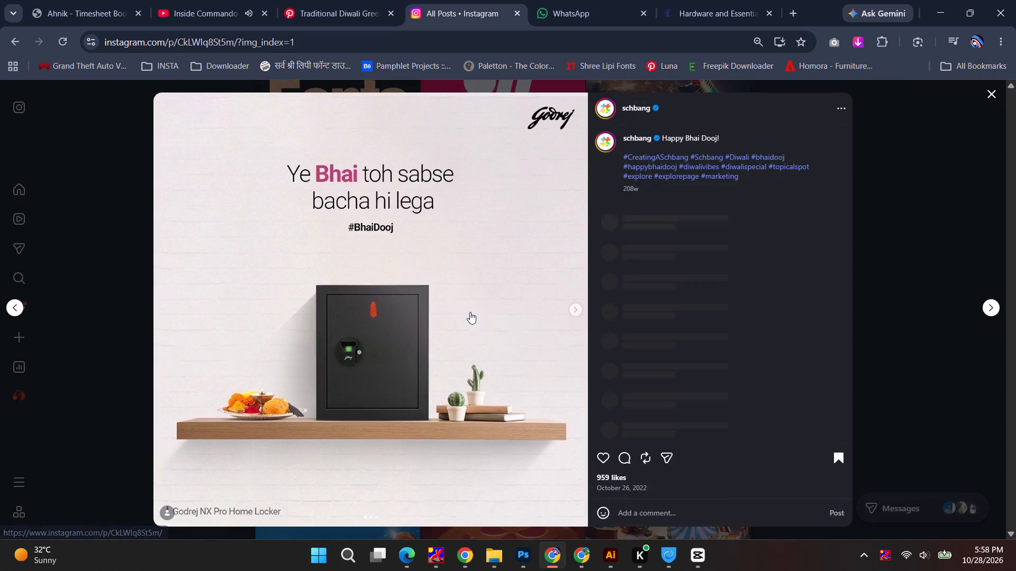
left_click(562, 307)
left_click(566, 307)
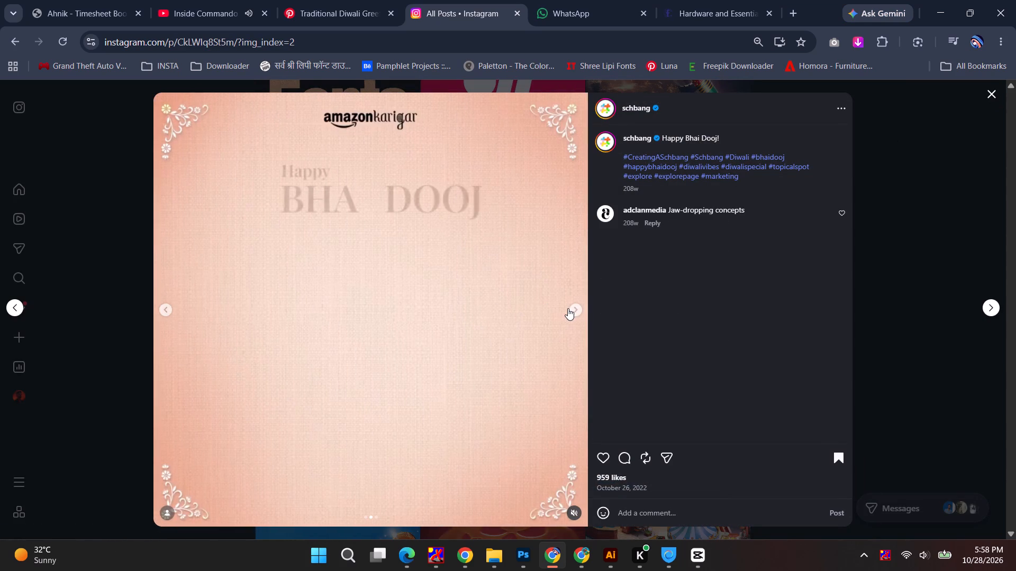
left_click(568, 308)
left_click(568, 308)
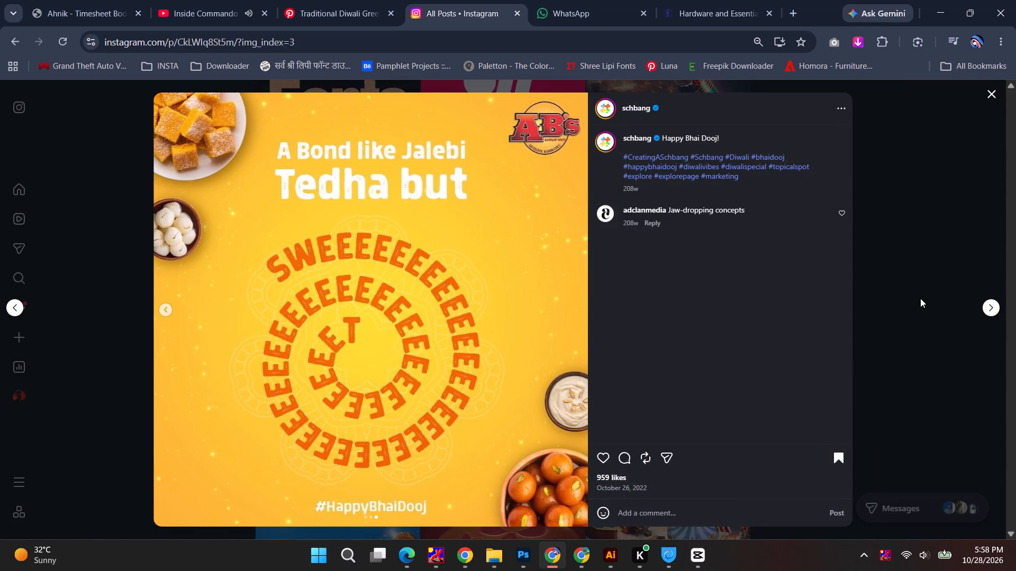
left_click(920, 298)
Look through the slides of the saved schbang Halloween carousel with the Dabur Honey cover and close it.
key("alt+Tab")
key("alt+Tab")
scroll(501, 425, "down", 3)
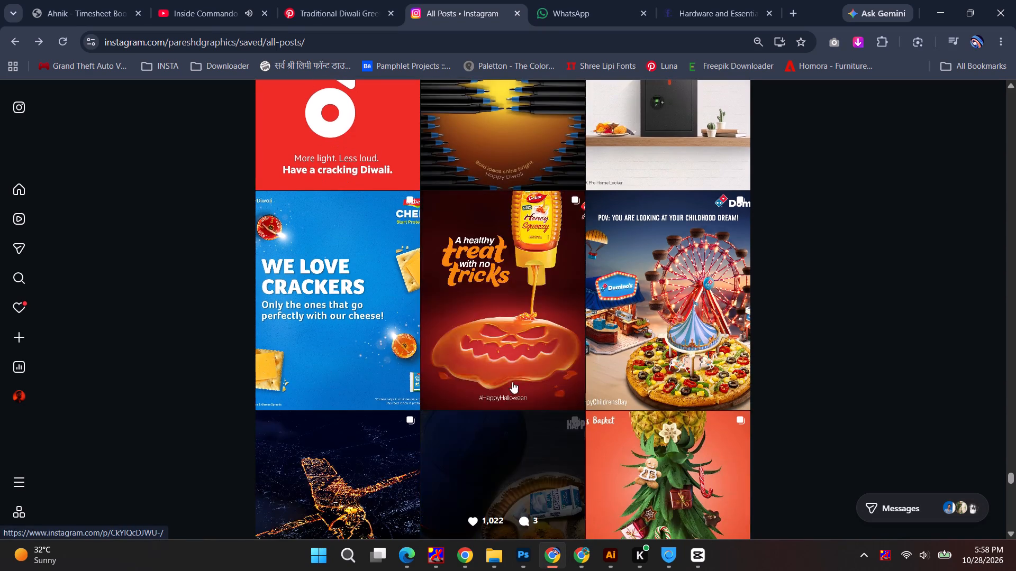
left_click(514, 372)
left_click(560, 310)
left_click(573, 310)
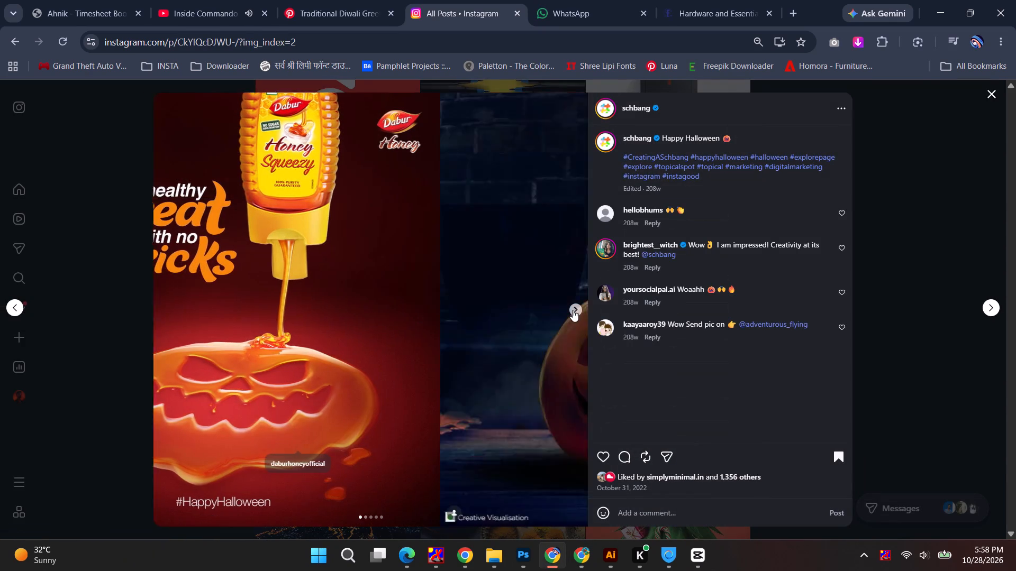
left_click(573, 310)
left_click(573, 310)
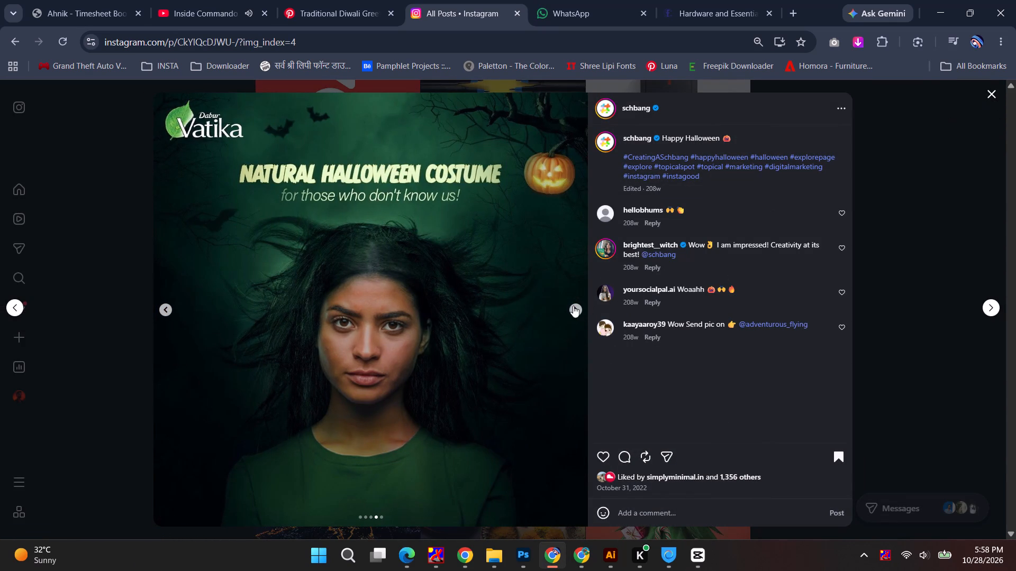
left_click(573, 306)
left_click(991, 102)
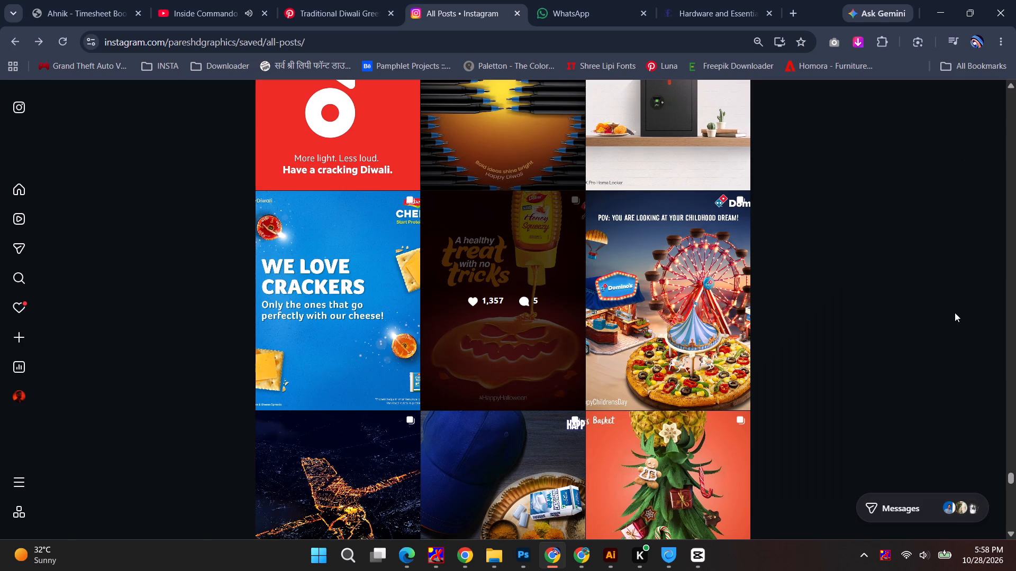
Examine the Diwali brand creatives in the saved schbang carousel with the TVS X city-lights cover, up to the Medimix slide, and close it.
left_click(344, 478)
left_click(573, 321)
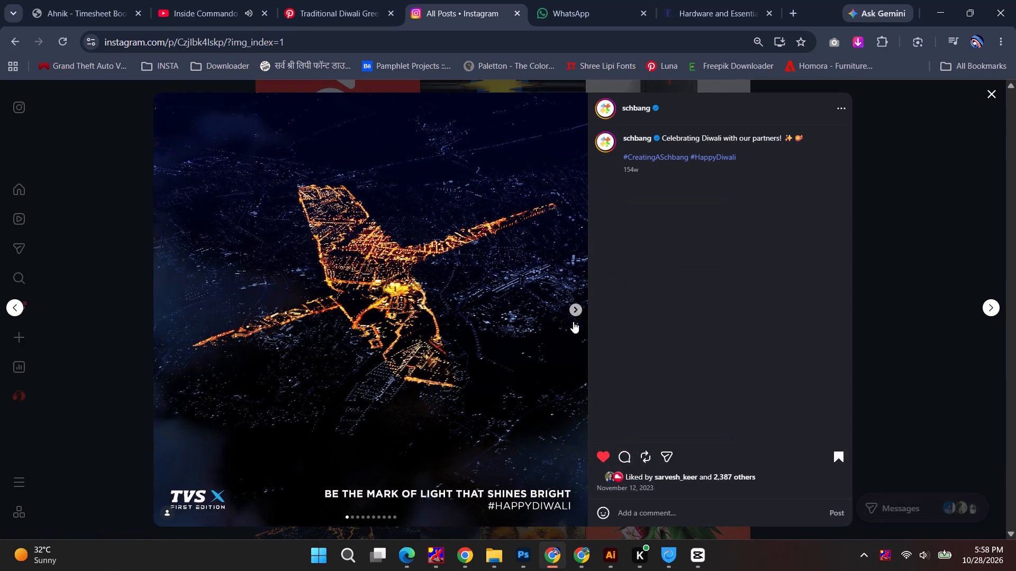
left_click(573, 321)
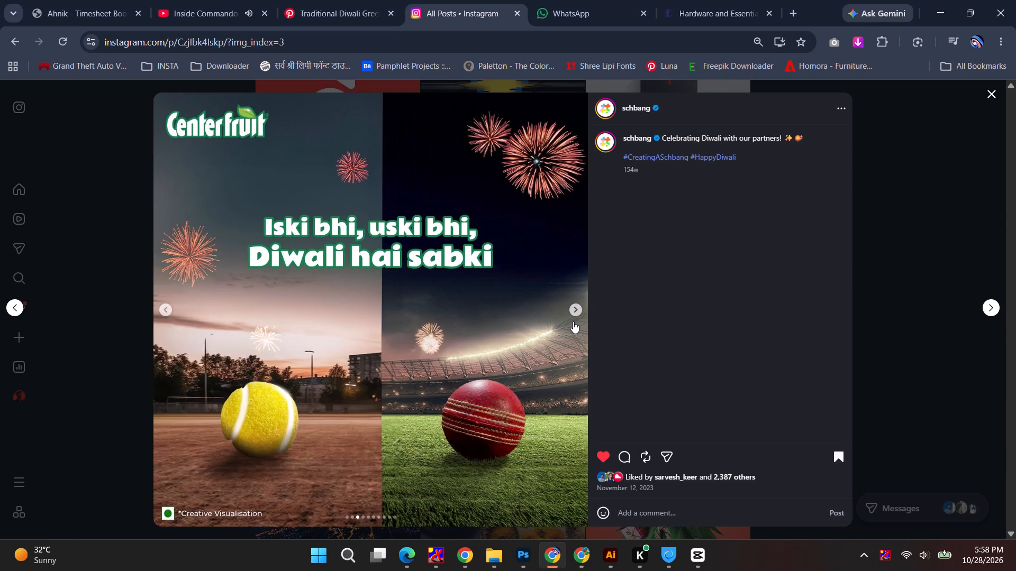
left_click(573, 321)
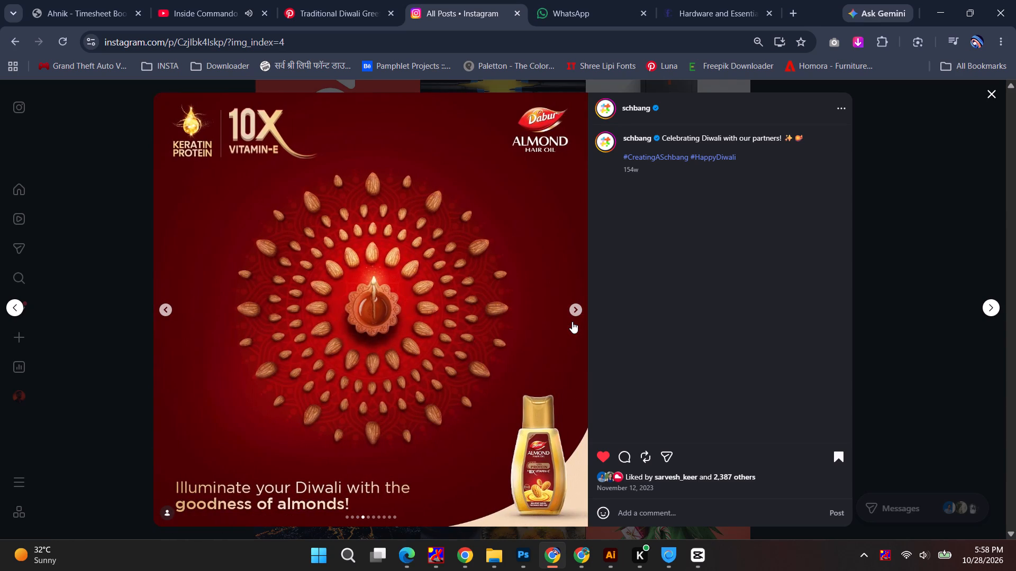
left_click(578, 316)
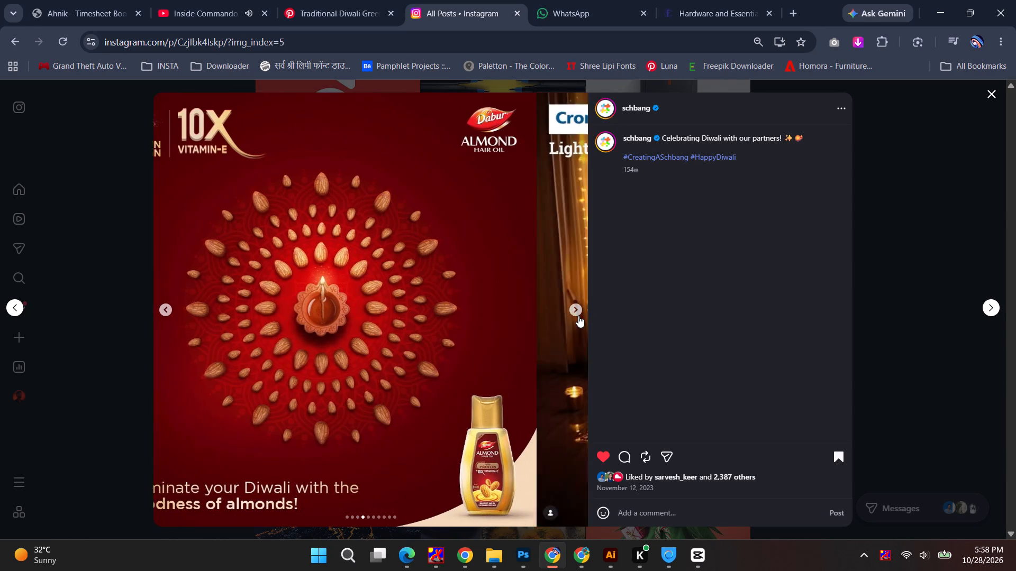
left_click(575, 319)
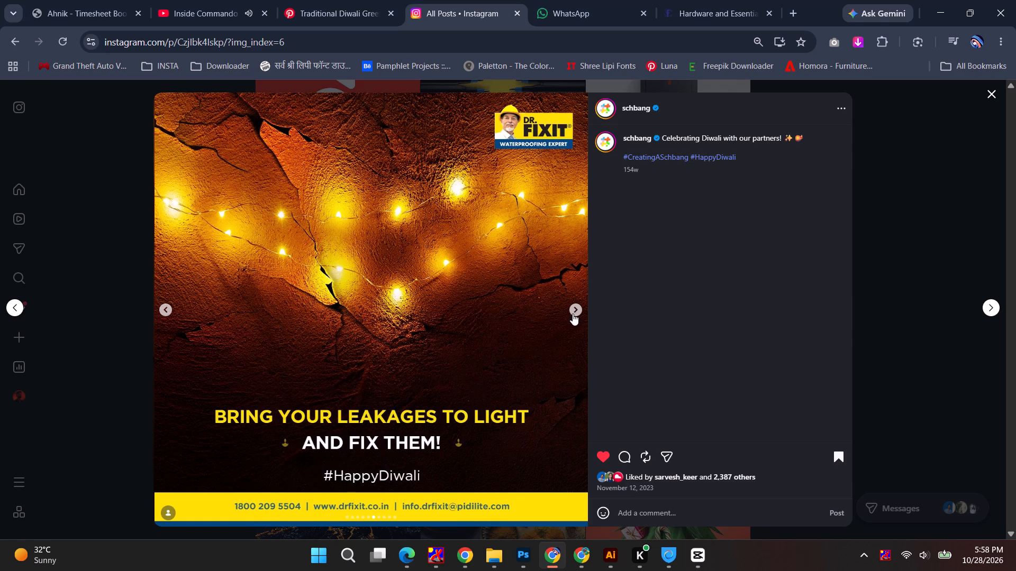
left_click(577, 321)
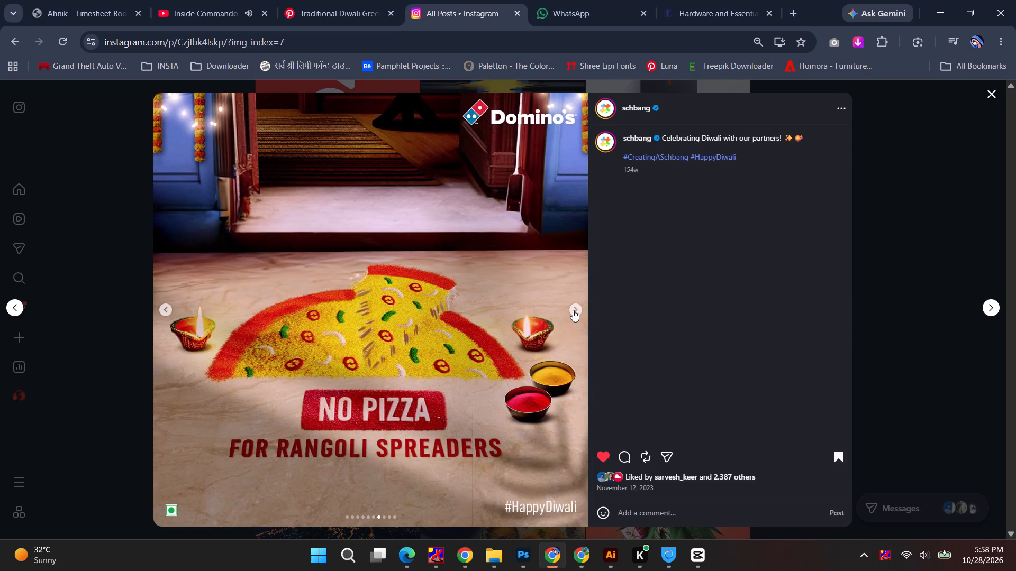
left_click(587, 314)
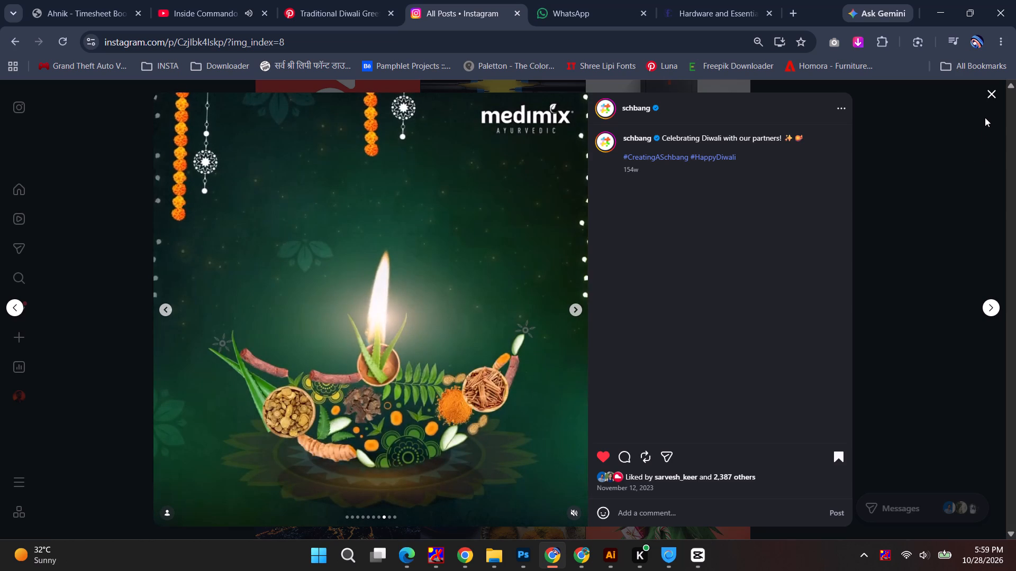
left_click(989, 99)
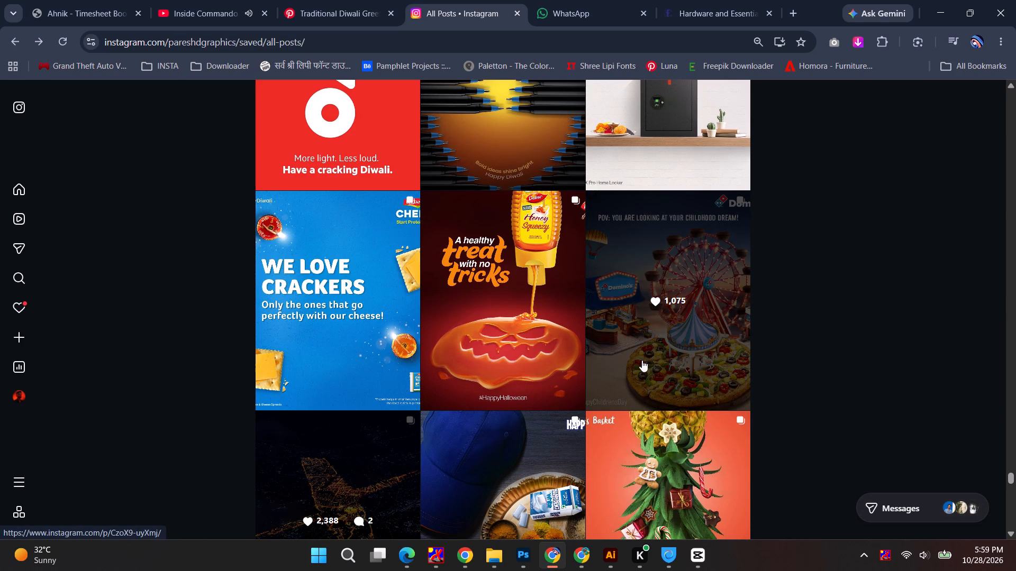
Switch from the saved Instagram posts to the November 2026 Google Drive window.
key("alt+Tab")
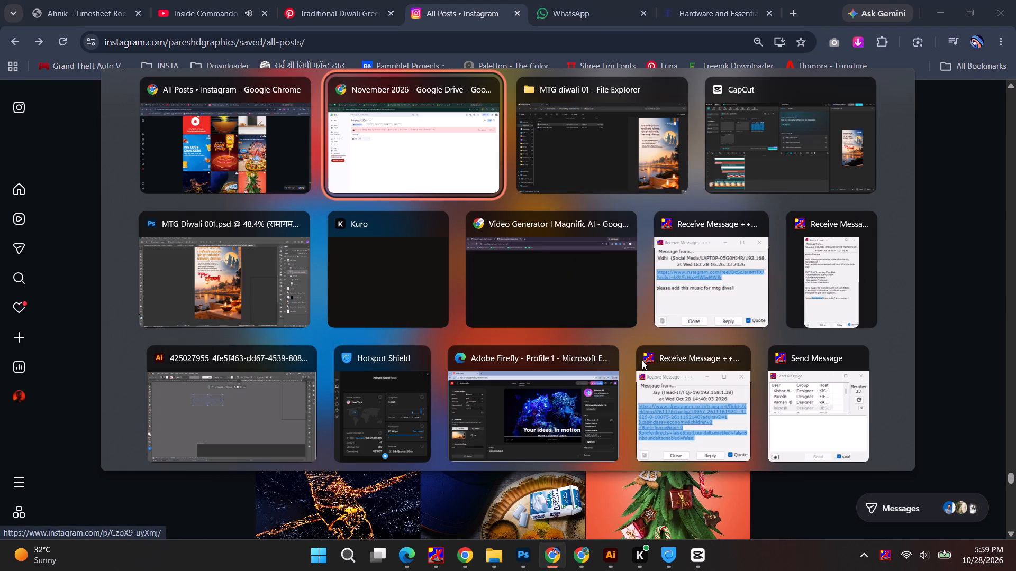
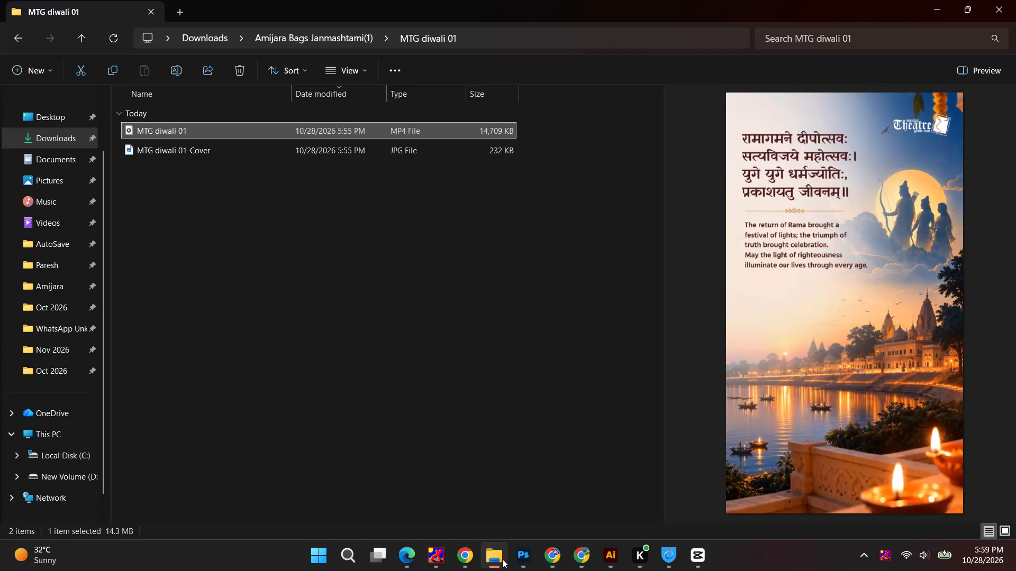
Switch to Photoshop and save the MTG Diwali 001.psd document.
key("alt+Tab")
key("alt+Tab")
key("alt+Tab")
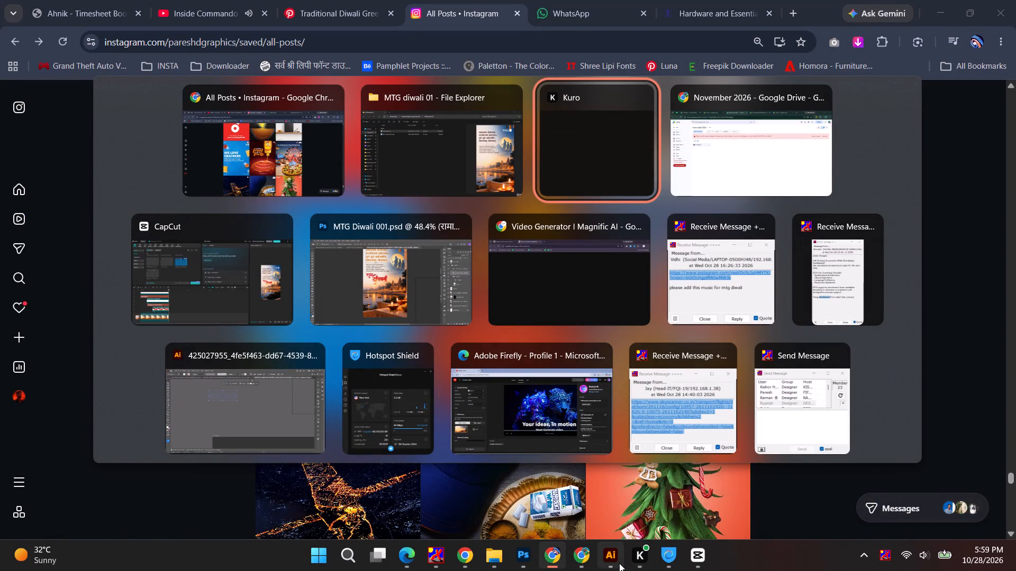
left_click(393, 295, "alt")
key("ctrl+s")
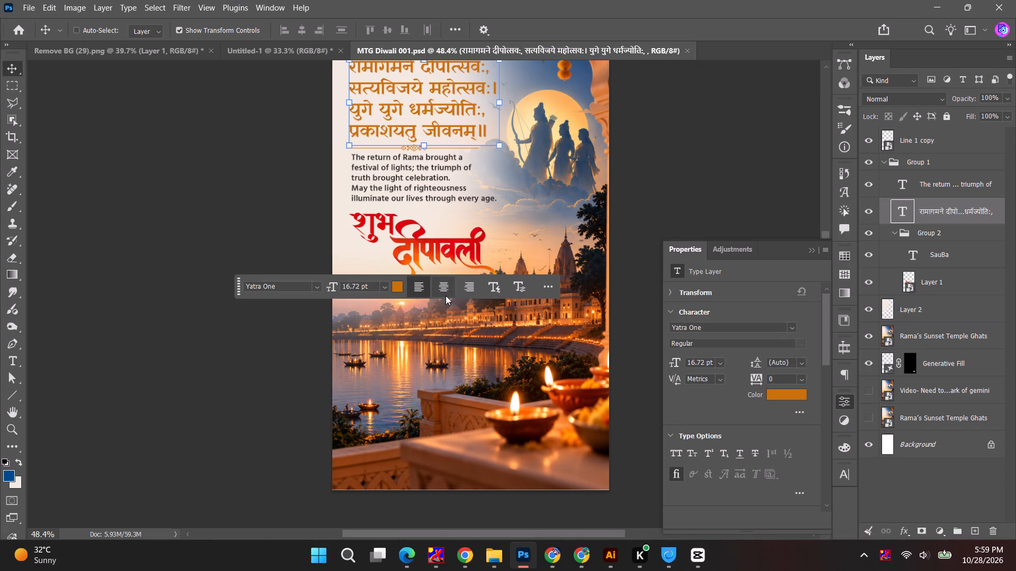
Check the open Untitled-1 and Remove BG (29).png documents, returning to MTG Diwali 001.psd.
left_click(236, 48)
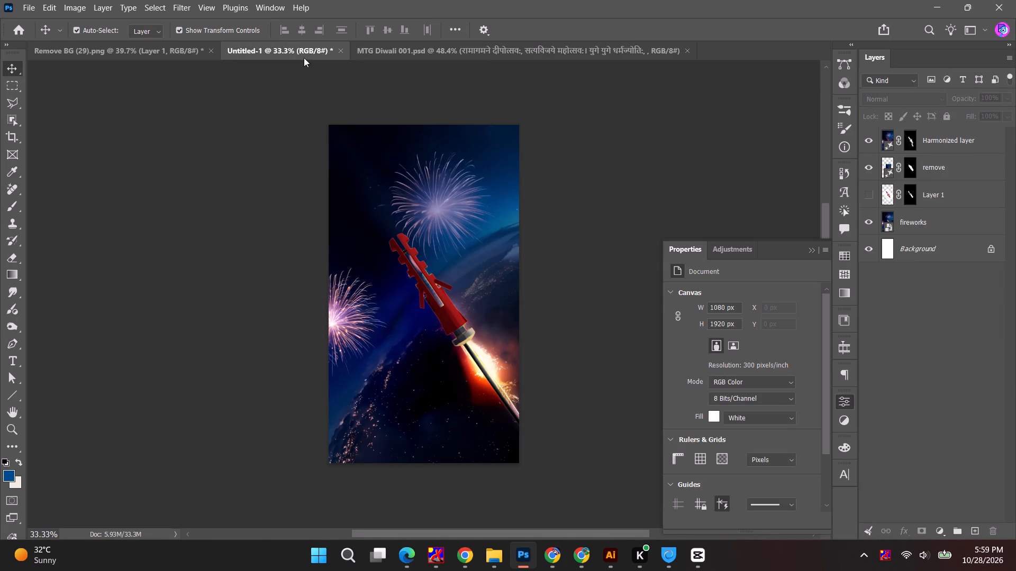
left_click(125, 56)
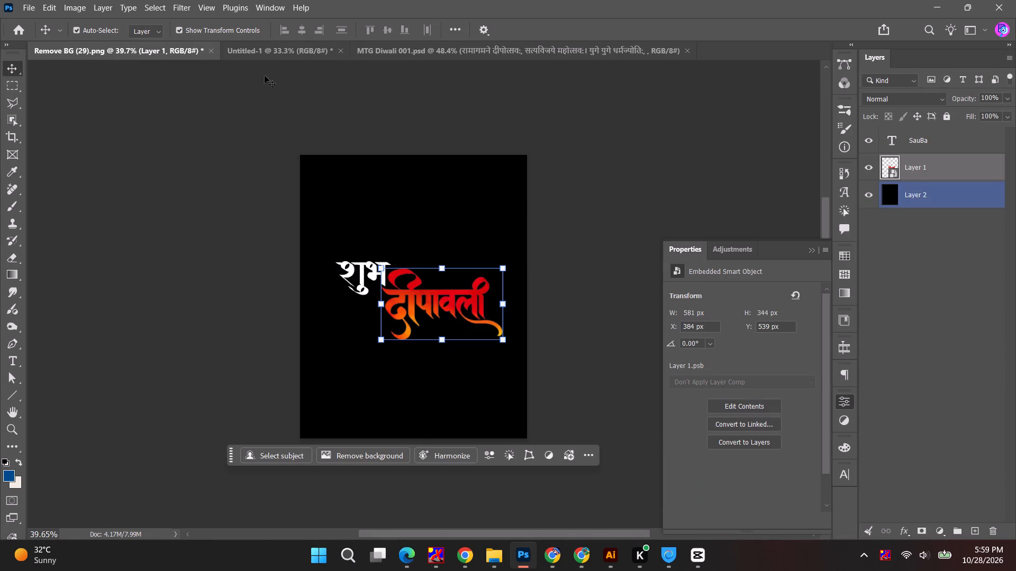
left_click(289, 53)
left_click(442, 52)
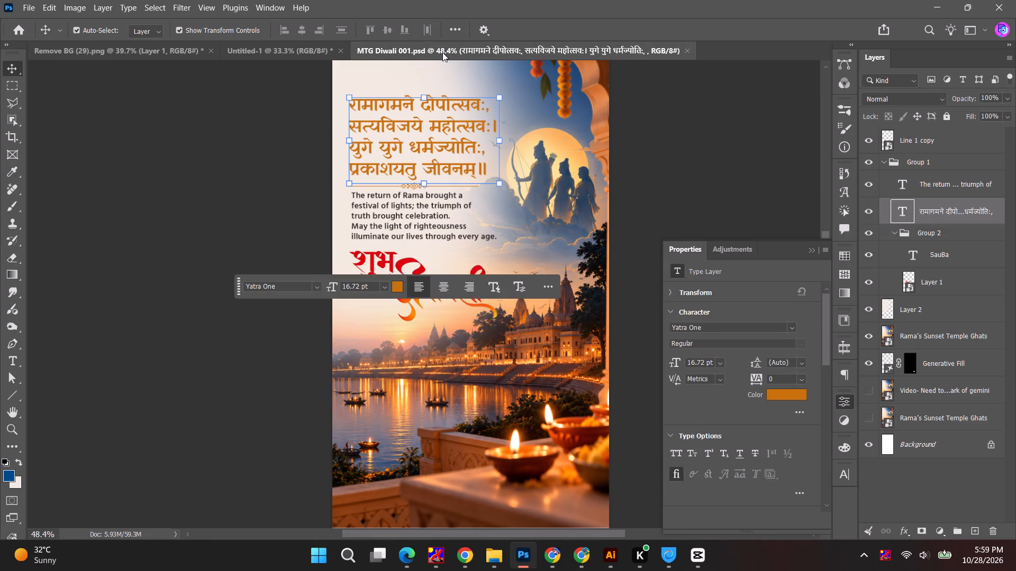
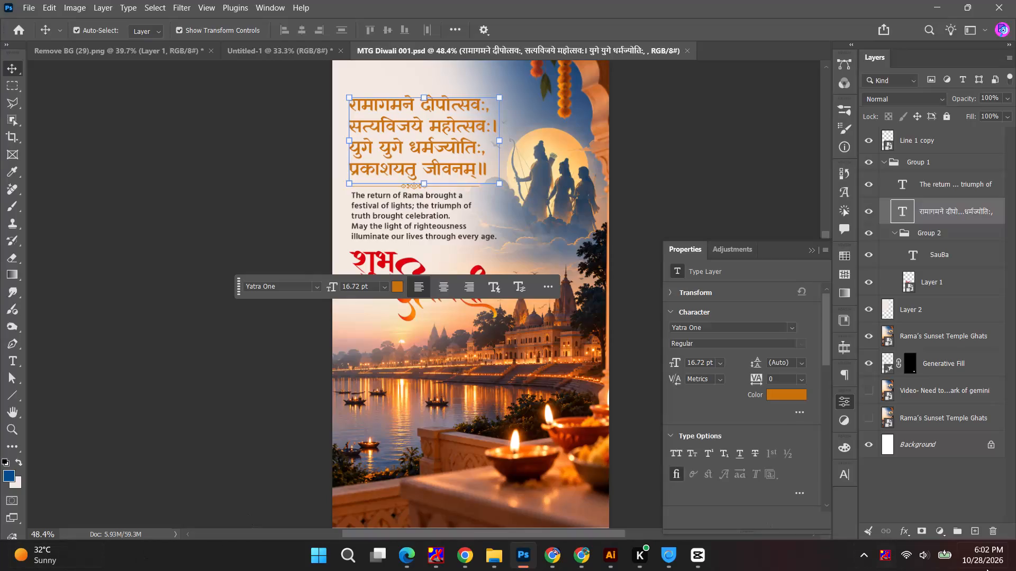
Pause the Mitramhane commando training video playing in the background in Google Chrome, without leaving the Photoshop document.
left_click(914, 570)
left_click(897, 243)
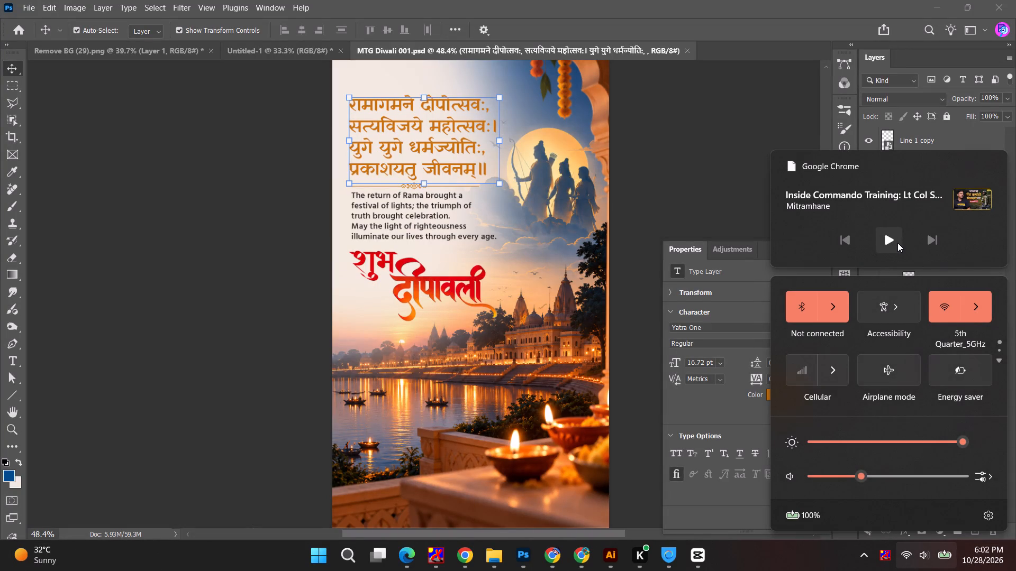
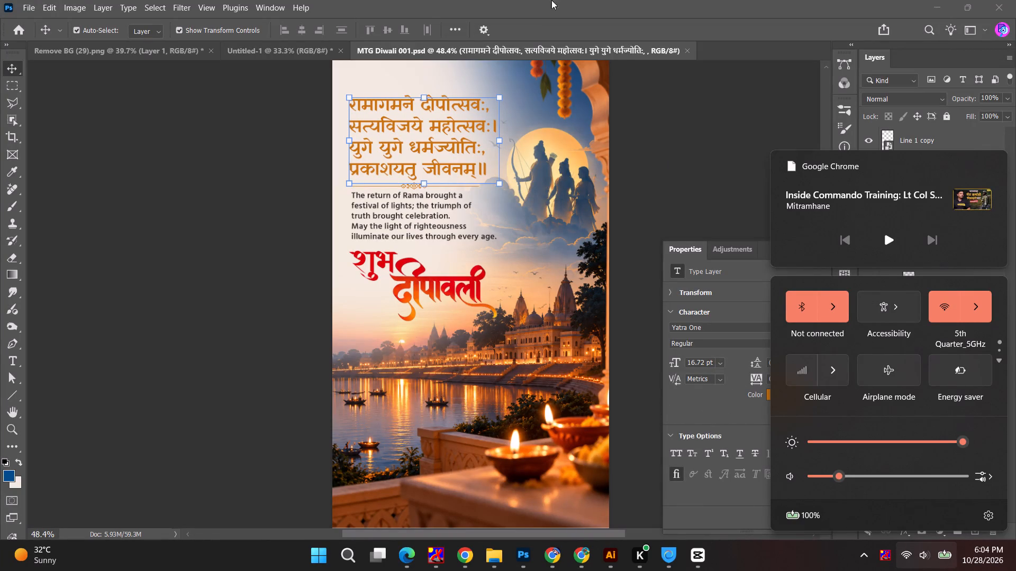
Dismiss the system quick settings and bring up the overview of open windows to switch away from Photoshop.
left_click(696, 164)
key("alt+Tab")
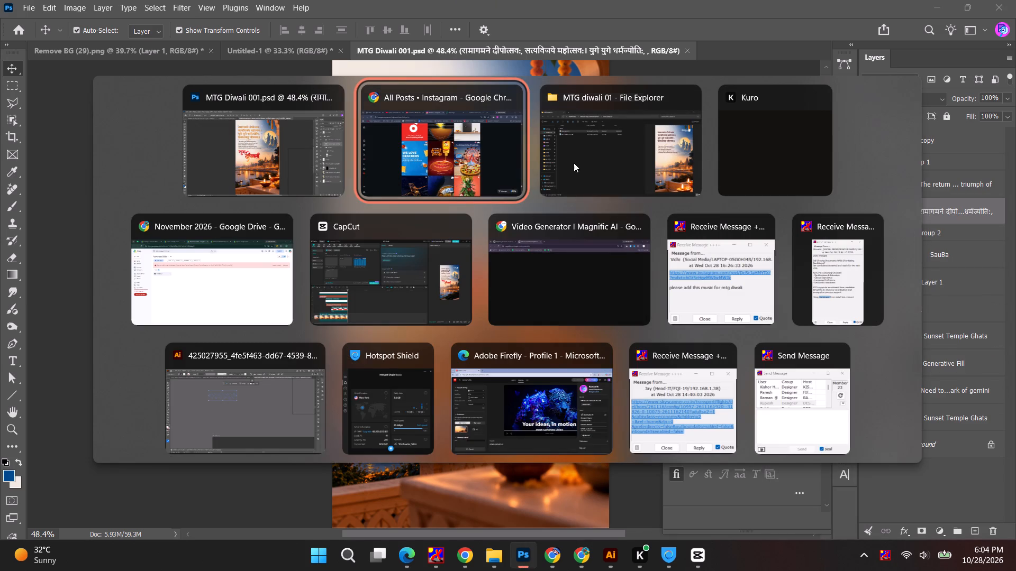
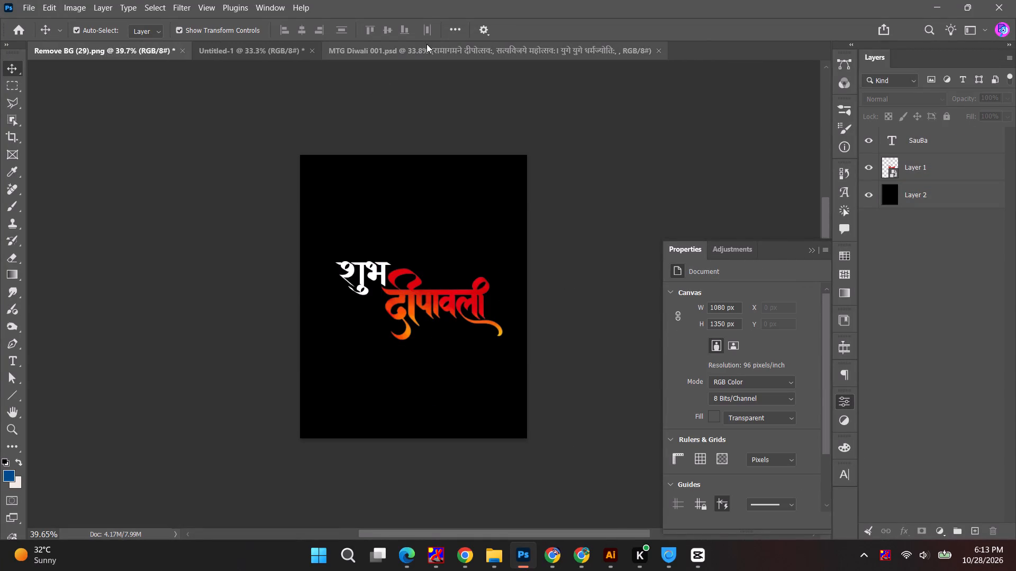
Switch from Photoshop to the Chrome window with the open Instagram profile.
key("alt+Tab")
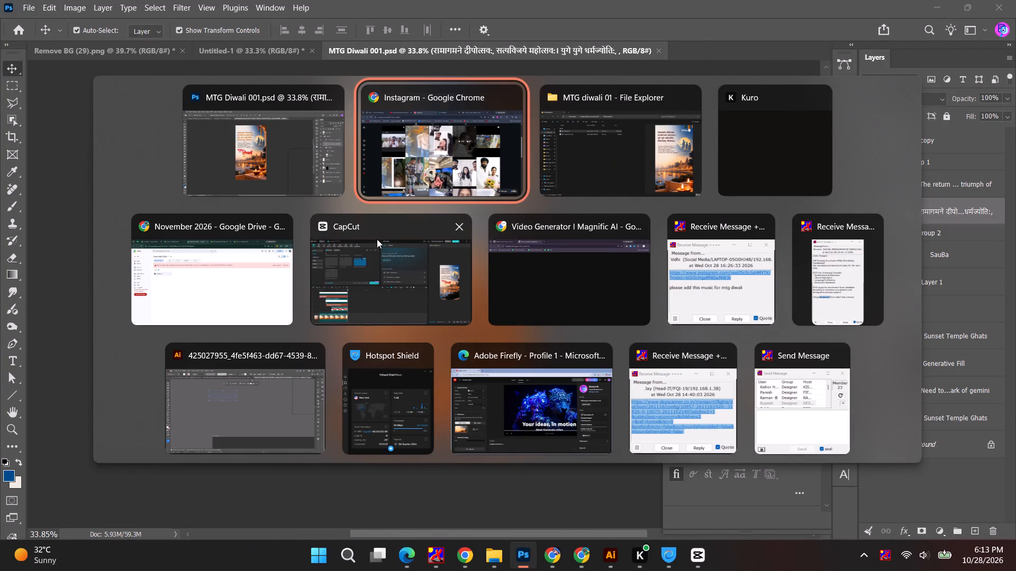
left_click(461, 145, "alt")
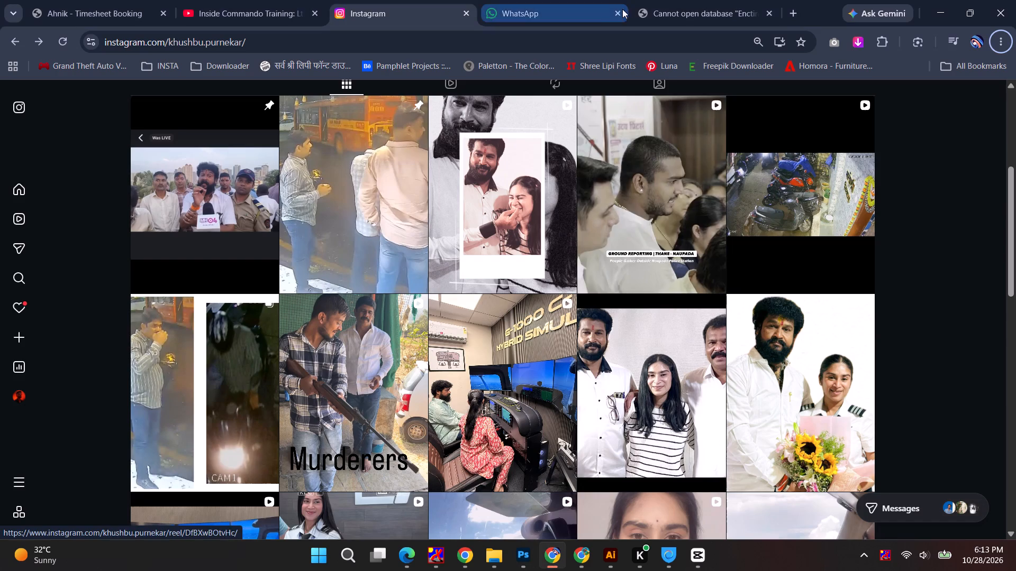